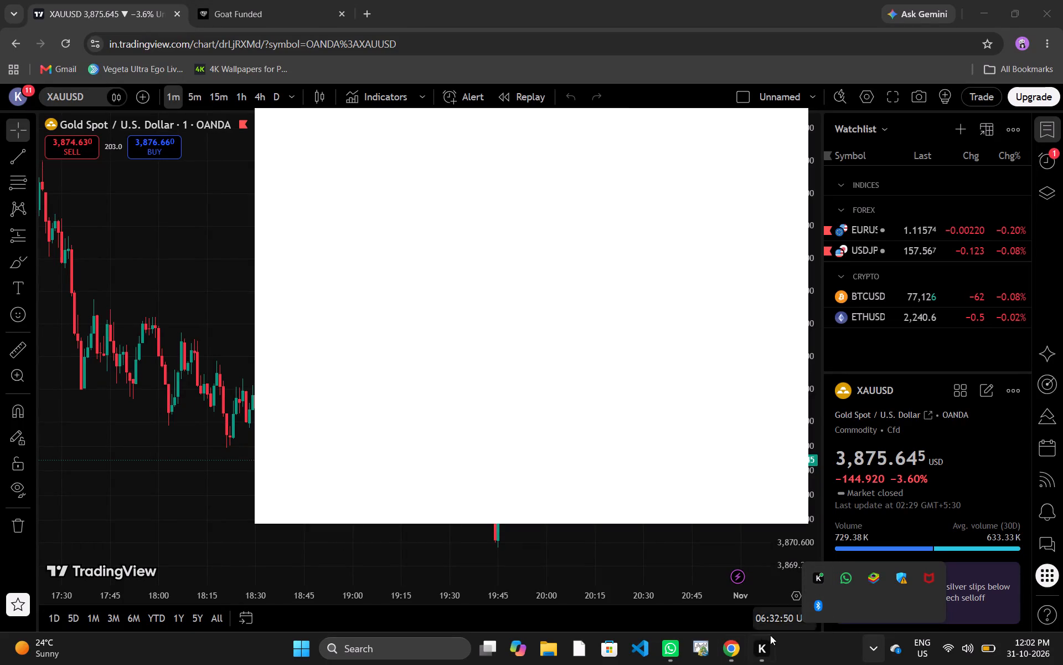
Dismiss the open overflow of hidden system tray icons.
left_click(842, 650)
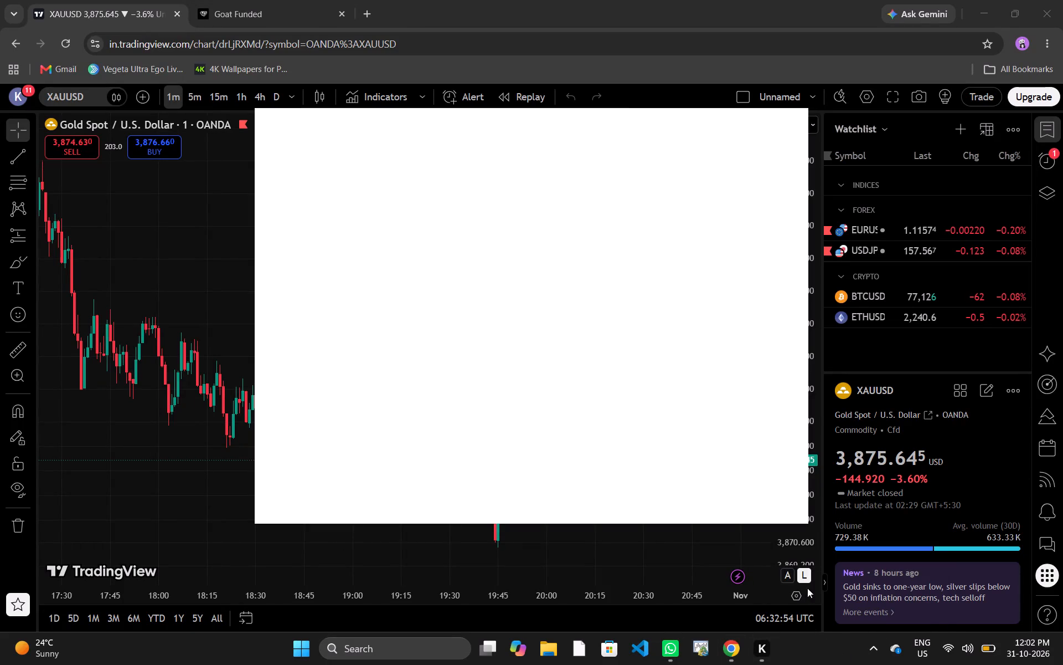
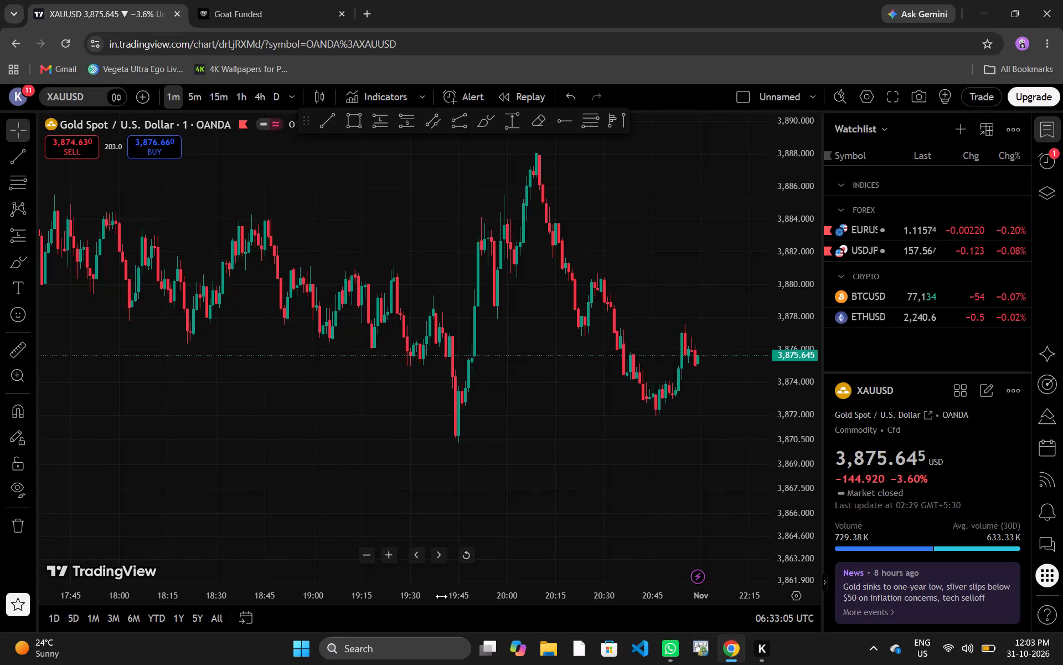
Delete the Fibonacci retracement drawn over the afternoon decline of 30 October on the one-minute chart.
left_click_drag(806, 179, 799, 623)
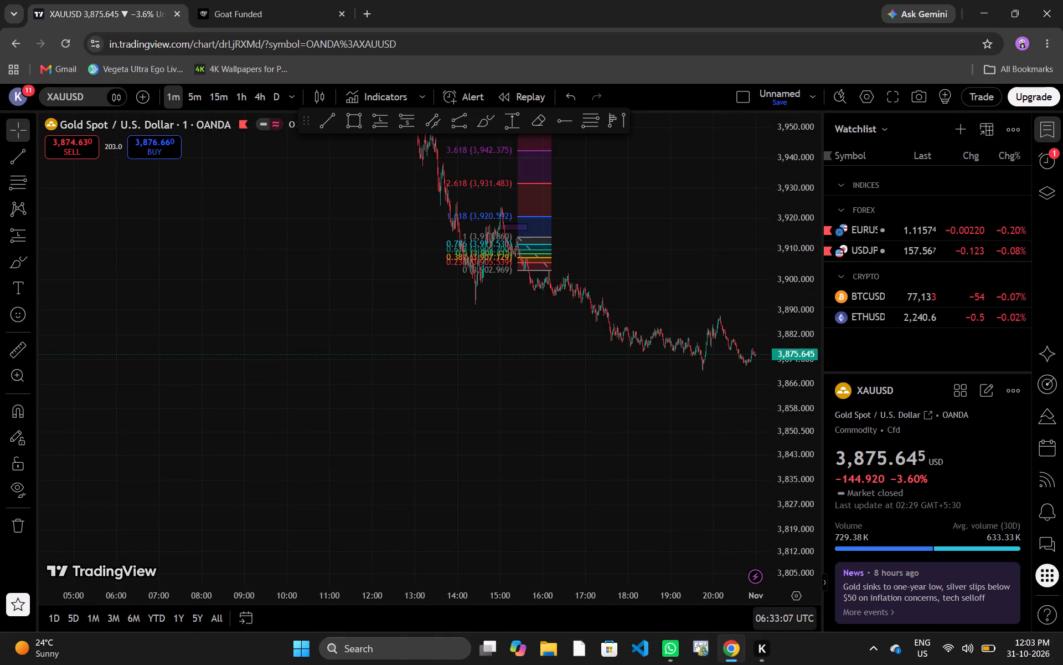
left_click_drag(696, 554, 467, 654)
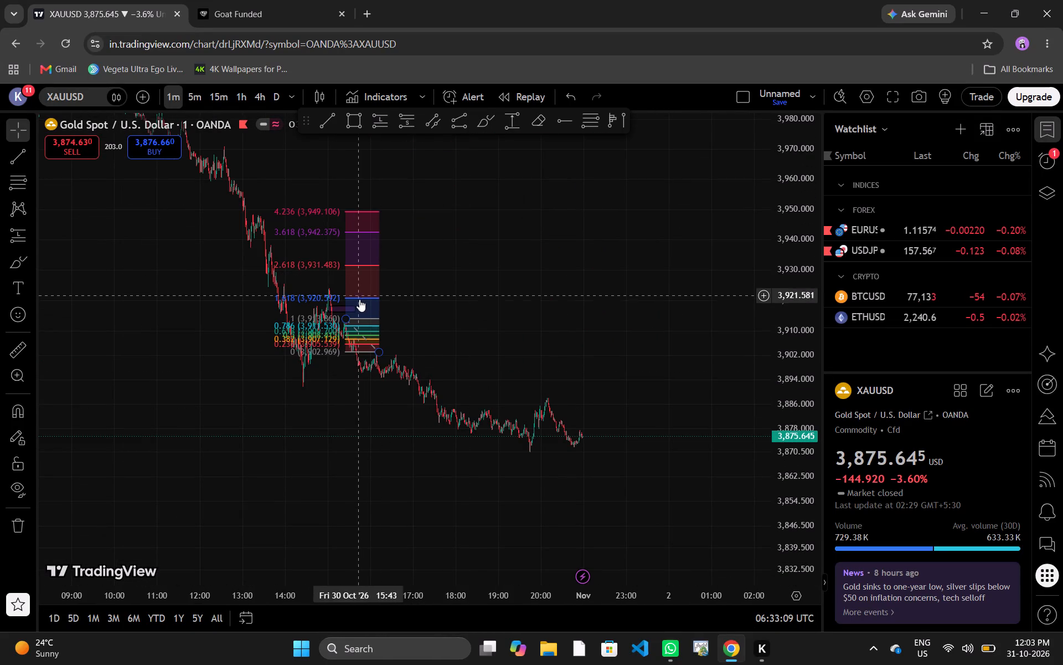
left_click(360, 299)
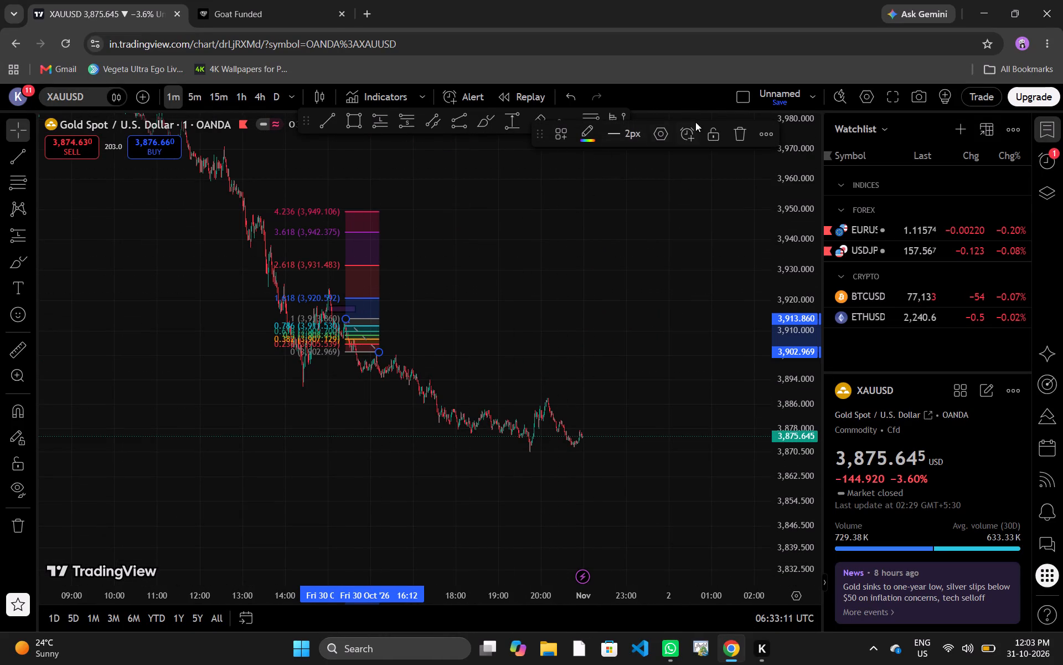
left_click(741, 131)
Delete the small purple rectangle near the 3,917 price level on the one-minute chart.
left_click_drag(571, 319, 539, 315)
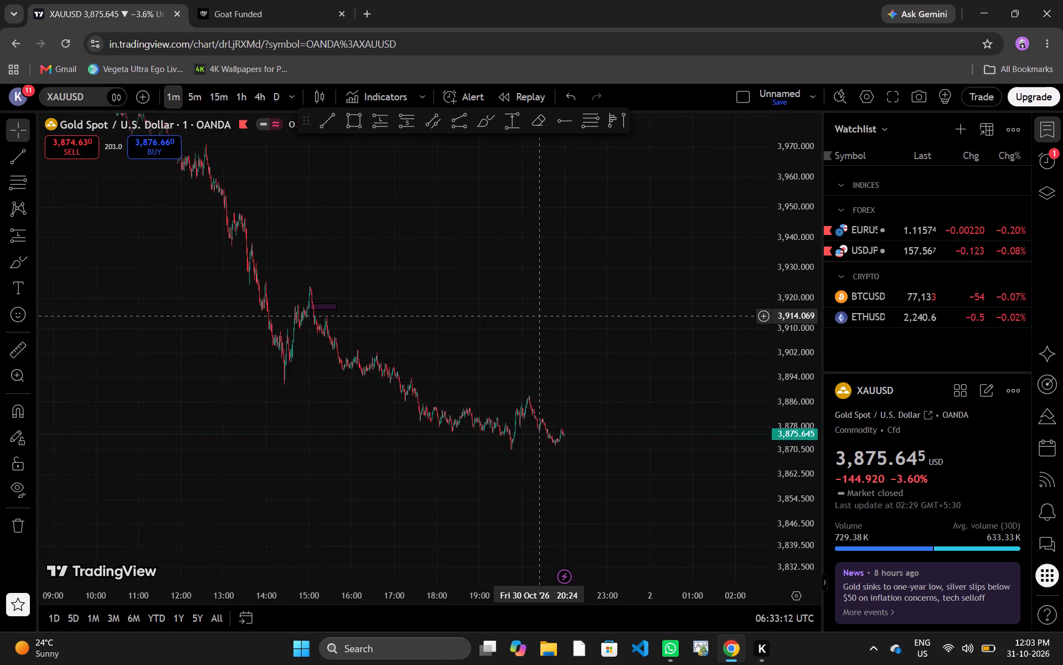
left_click_drag(555, 344, 613, 396)
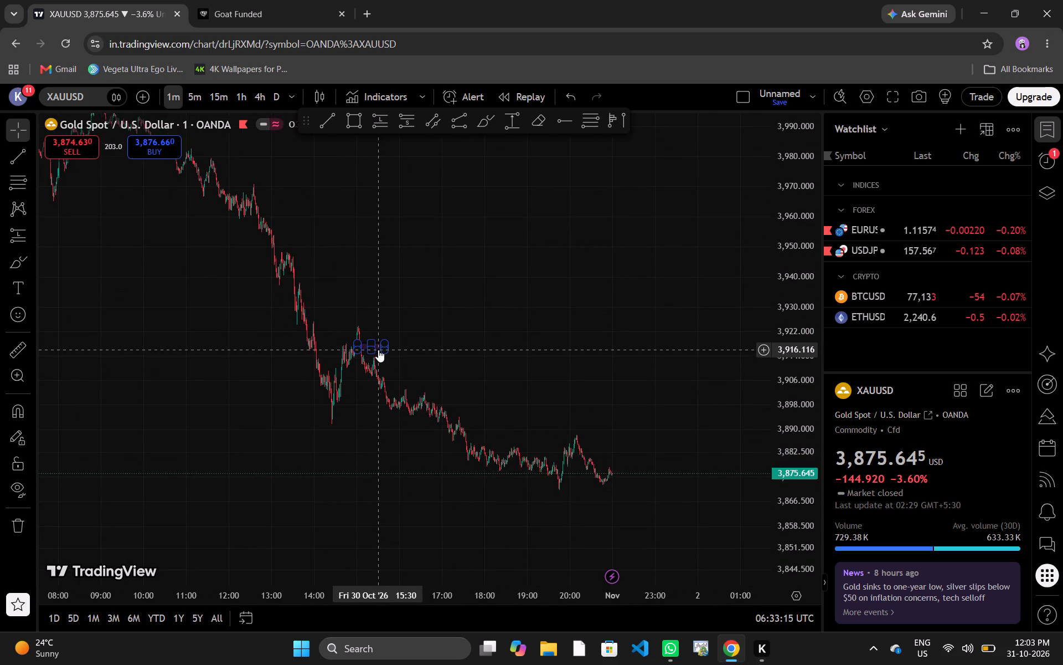
left_click(378, 350)
left_click(821, 130)
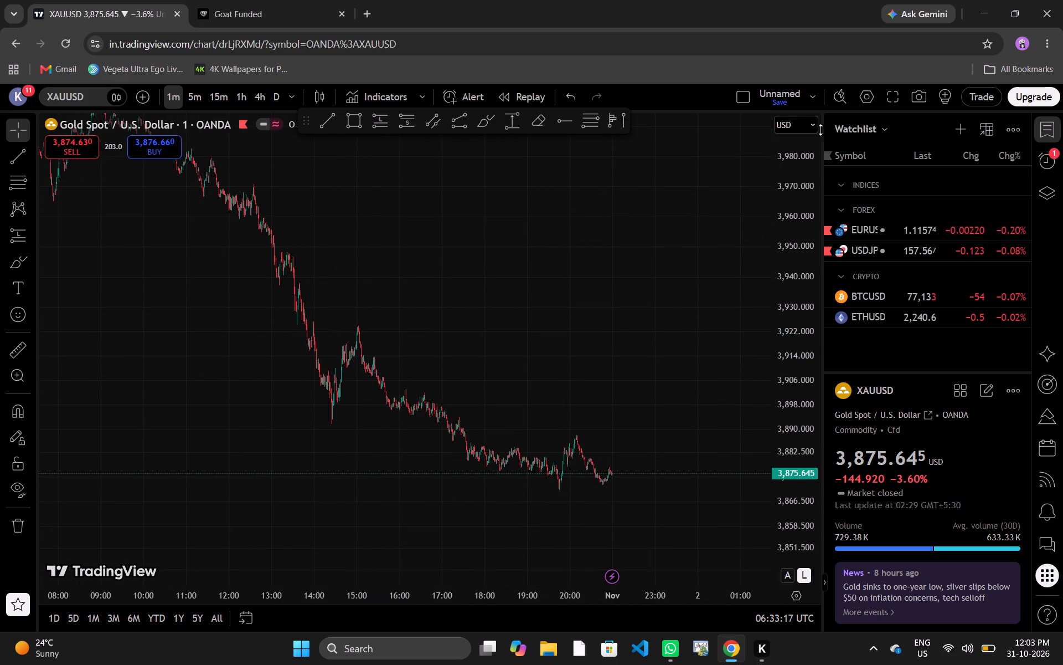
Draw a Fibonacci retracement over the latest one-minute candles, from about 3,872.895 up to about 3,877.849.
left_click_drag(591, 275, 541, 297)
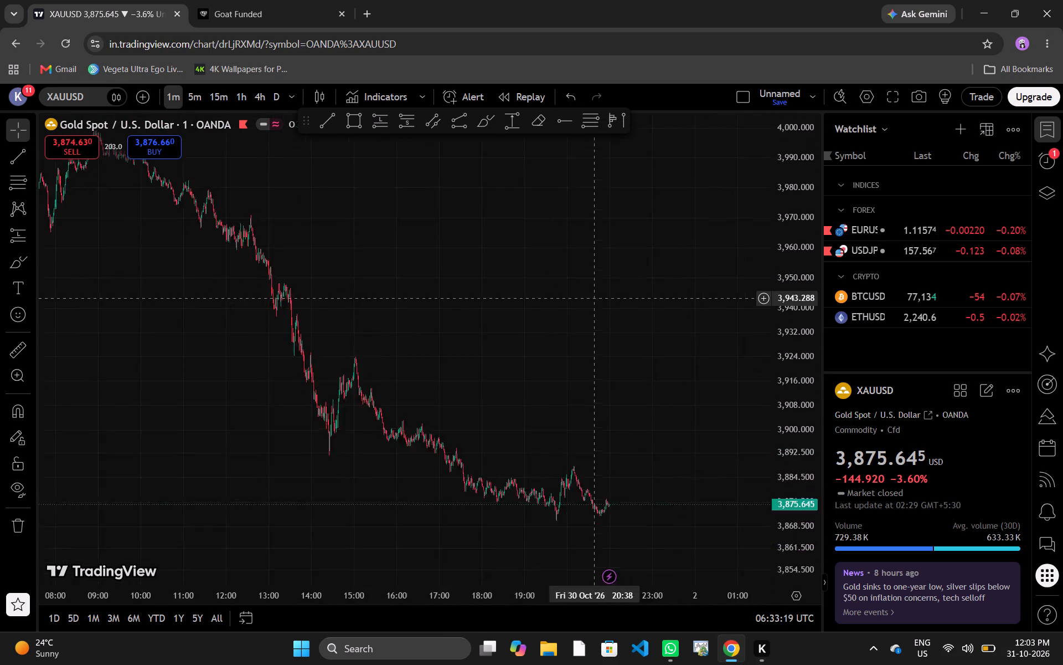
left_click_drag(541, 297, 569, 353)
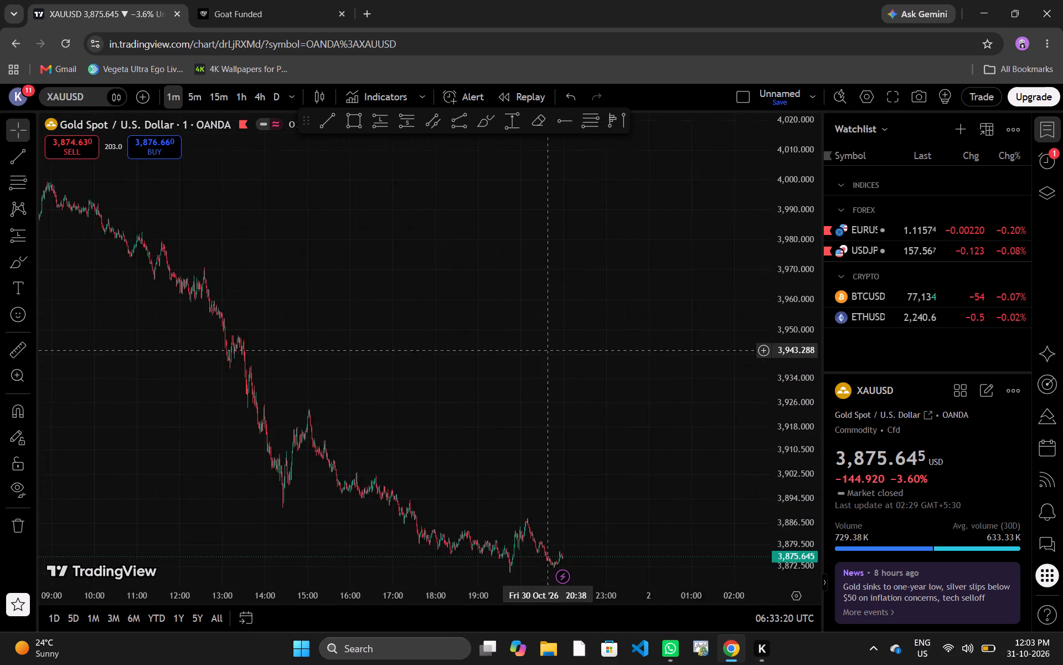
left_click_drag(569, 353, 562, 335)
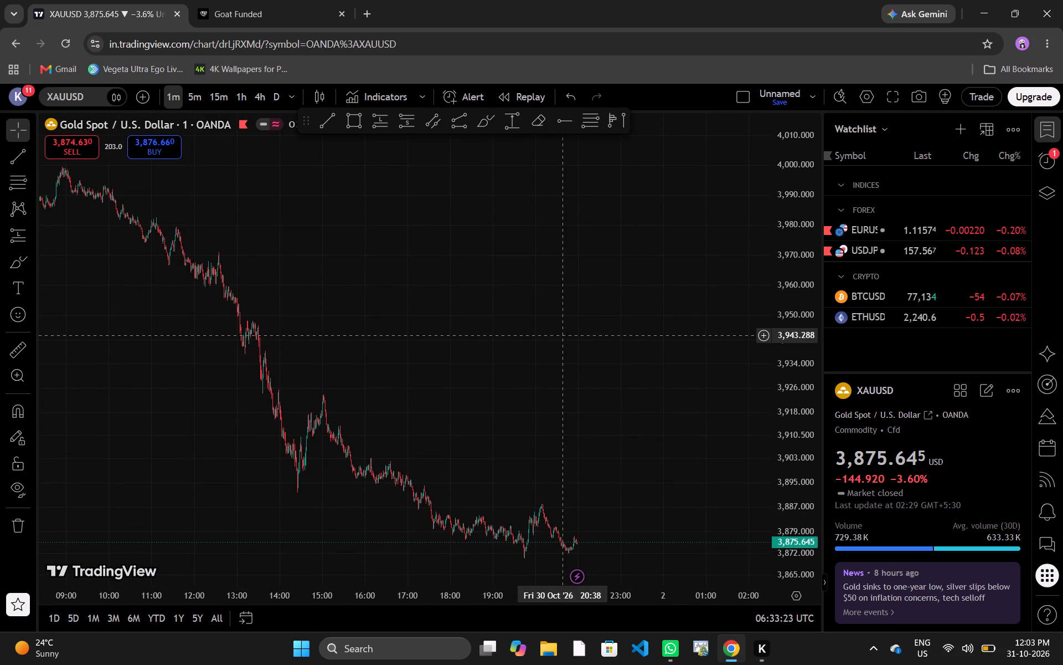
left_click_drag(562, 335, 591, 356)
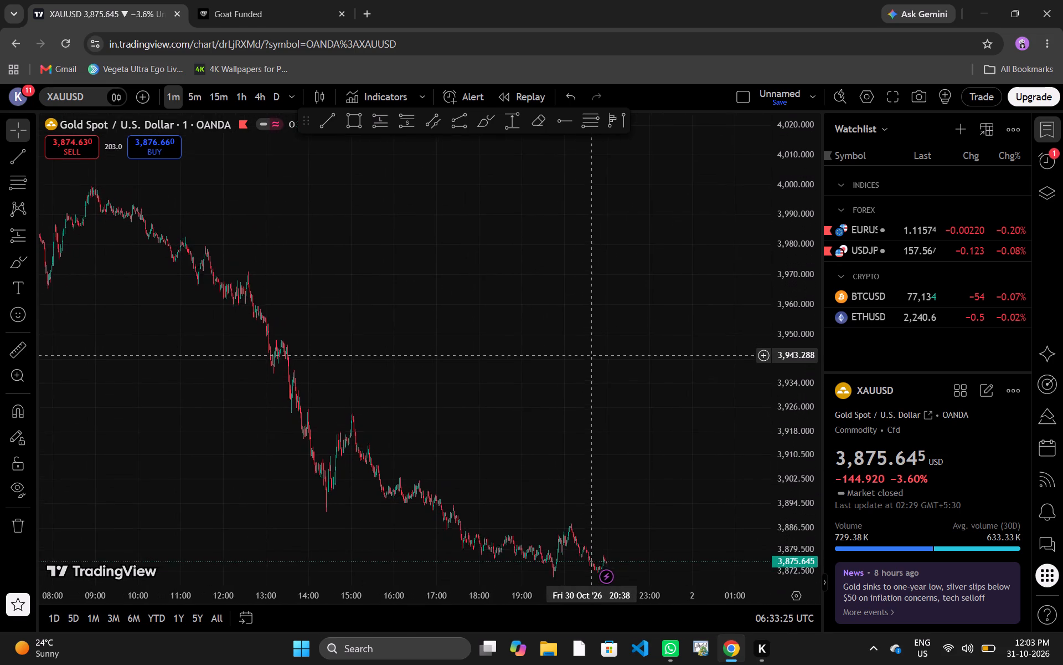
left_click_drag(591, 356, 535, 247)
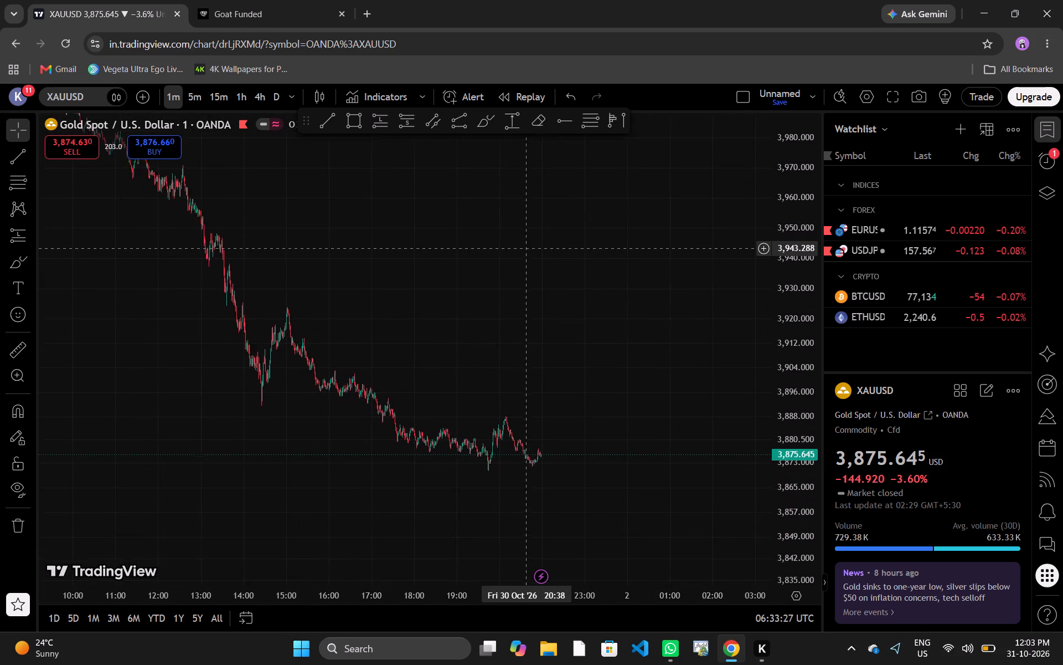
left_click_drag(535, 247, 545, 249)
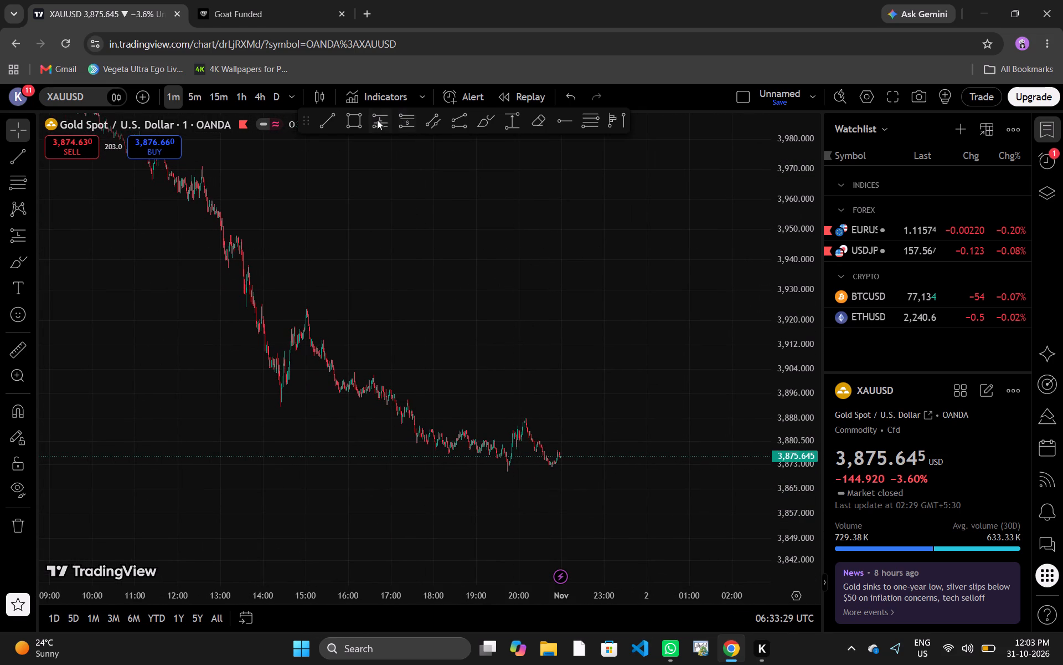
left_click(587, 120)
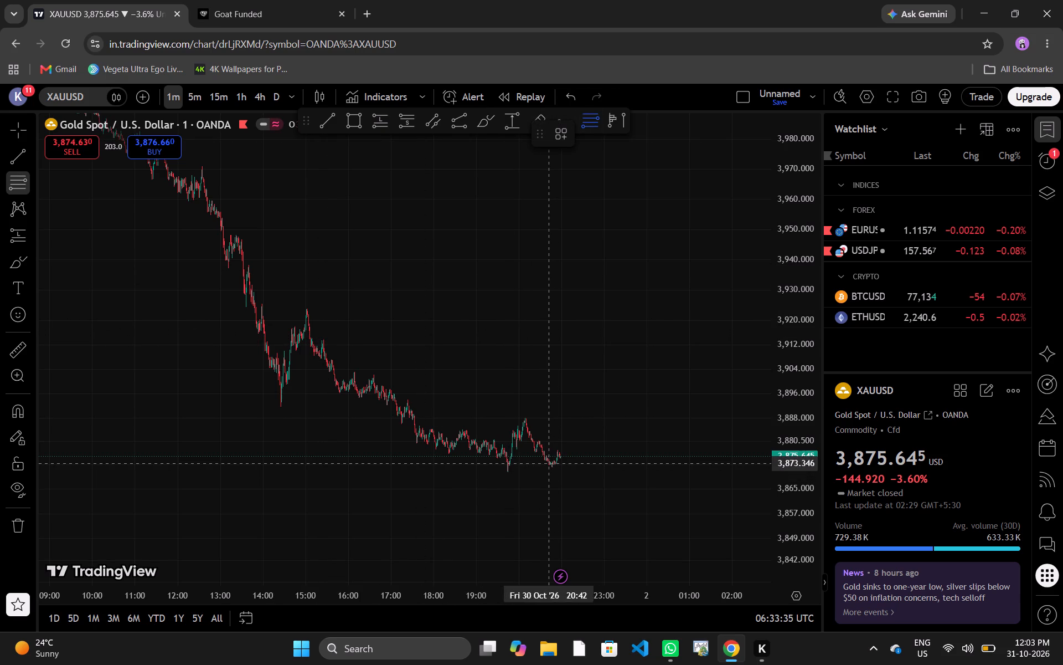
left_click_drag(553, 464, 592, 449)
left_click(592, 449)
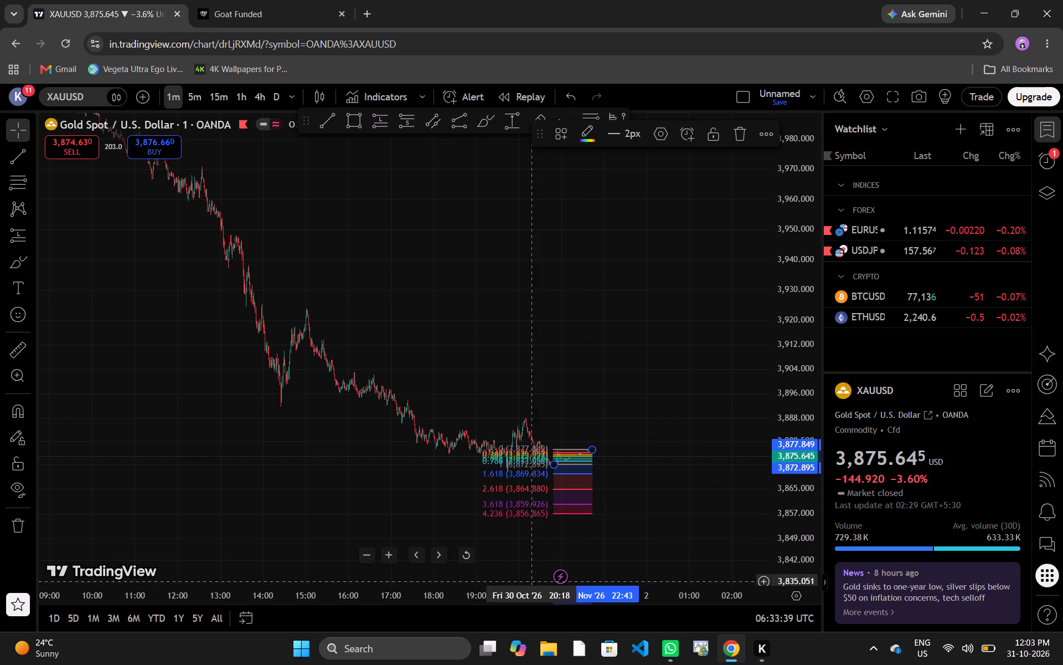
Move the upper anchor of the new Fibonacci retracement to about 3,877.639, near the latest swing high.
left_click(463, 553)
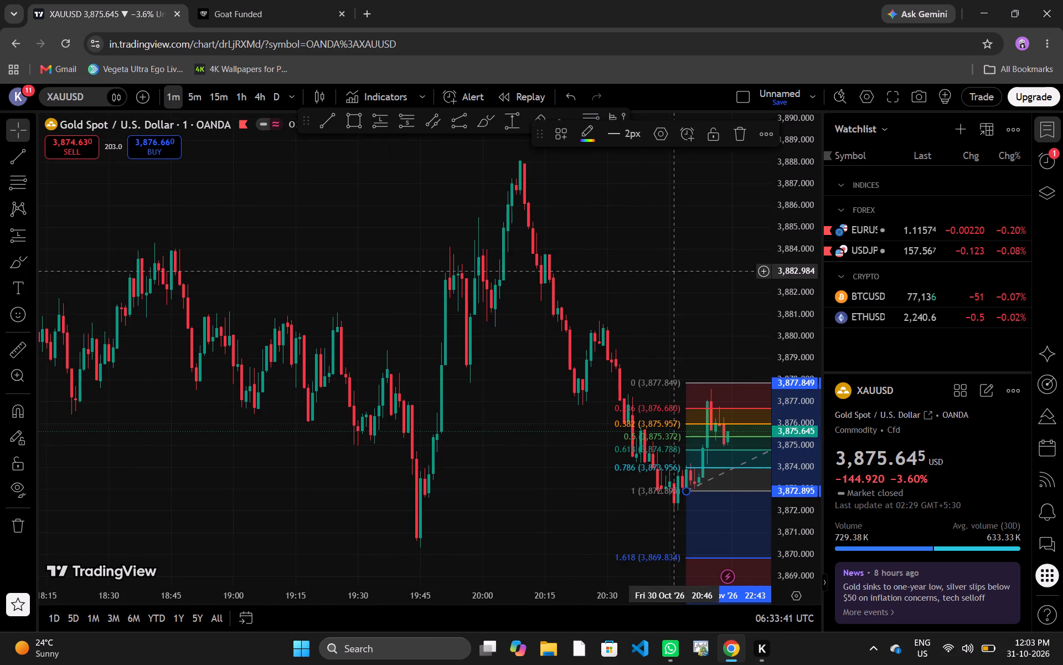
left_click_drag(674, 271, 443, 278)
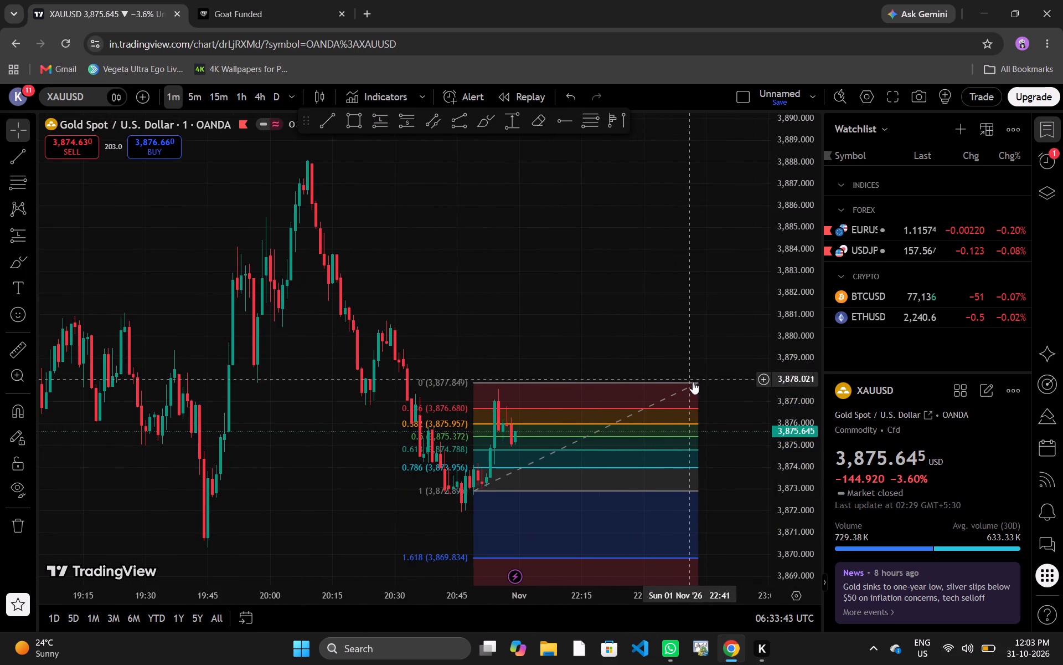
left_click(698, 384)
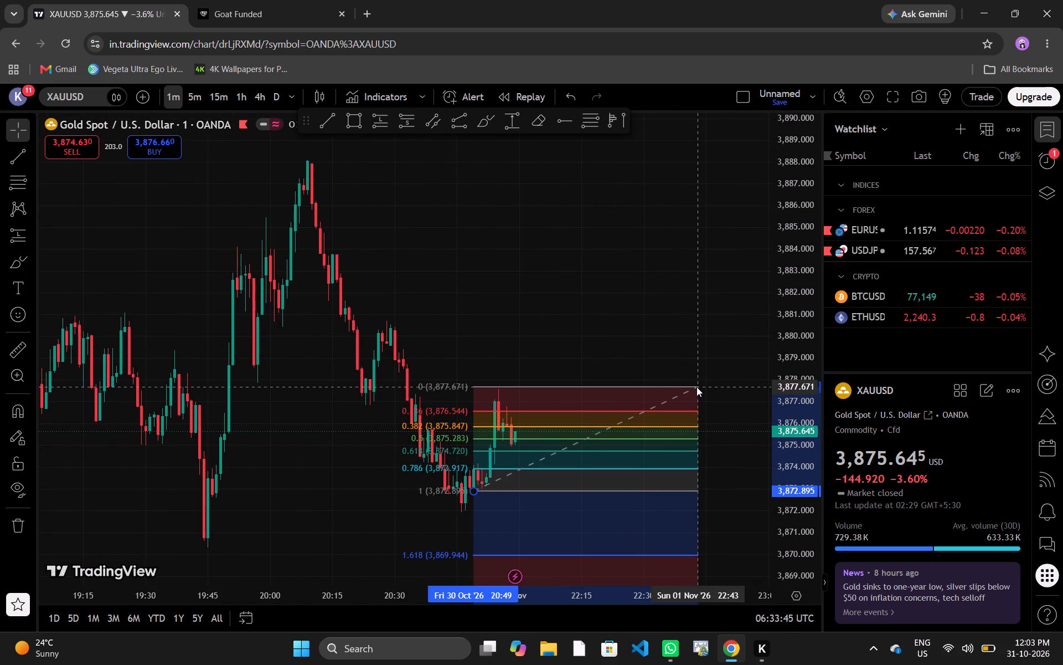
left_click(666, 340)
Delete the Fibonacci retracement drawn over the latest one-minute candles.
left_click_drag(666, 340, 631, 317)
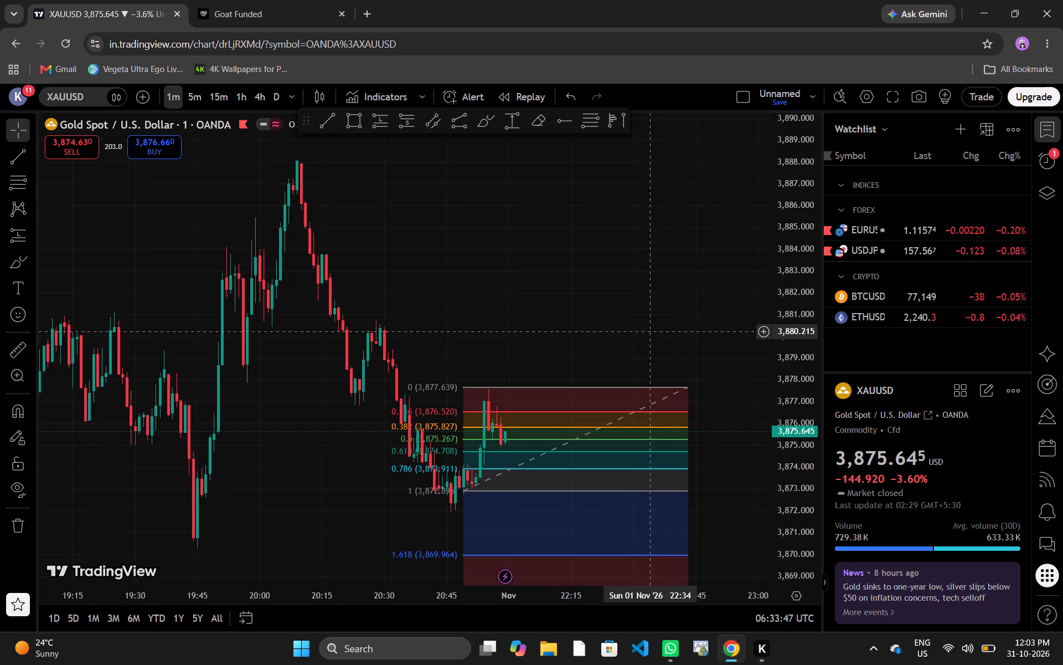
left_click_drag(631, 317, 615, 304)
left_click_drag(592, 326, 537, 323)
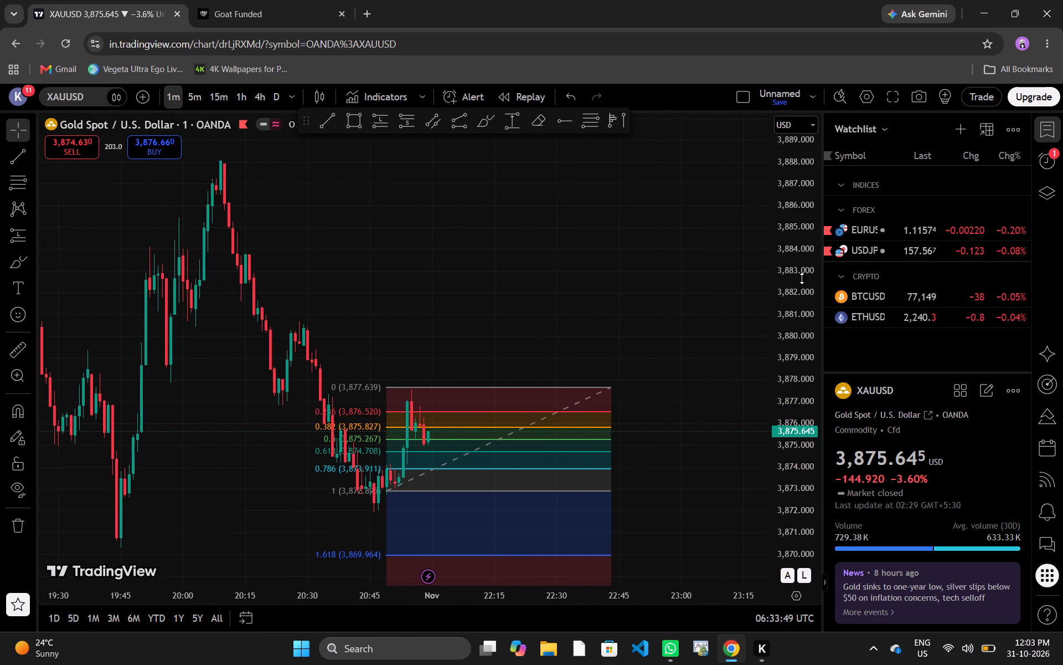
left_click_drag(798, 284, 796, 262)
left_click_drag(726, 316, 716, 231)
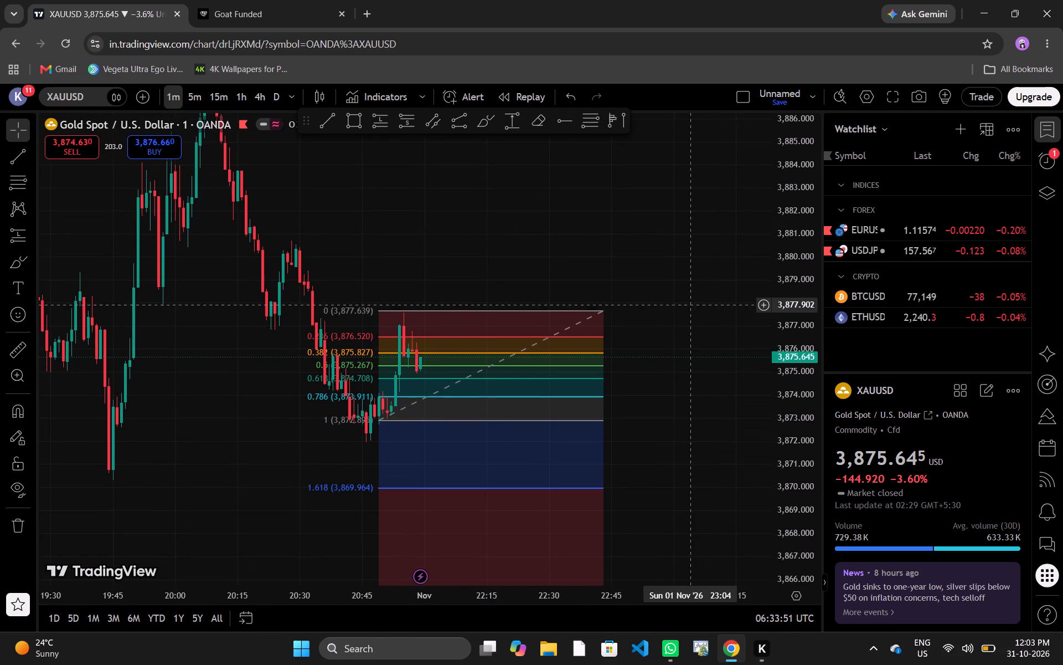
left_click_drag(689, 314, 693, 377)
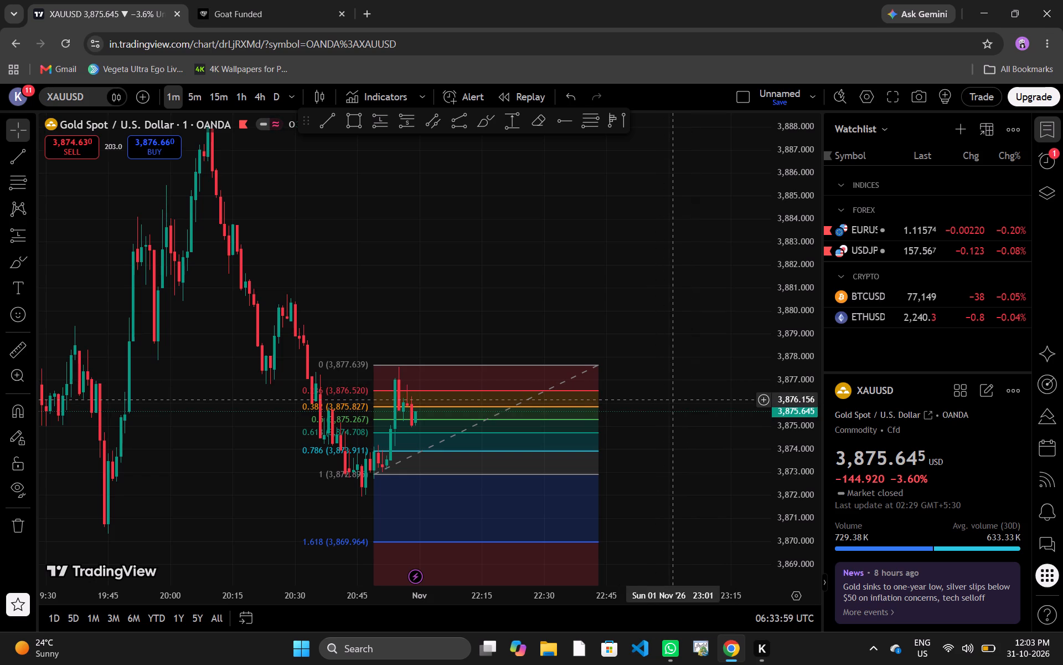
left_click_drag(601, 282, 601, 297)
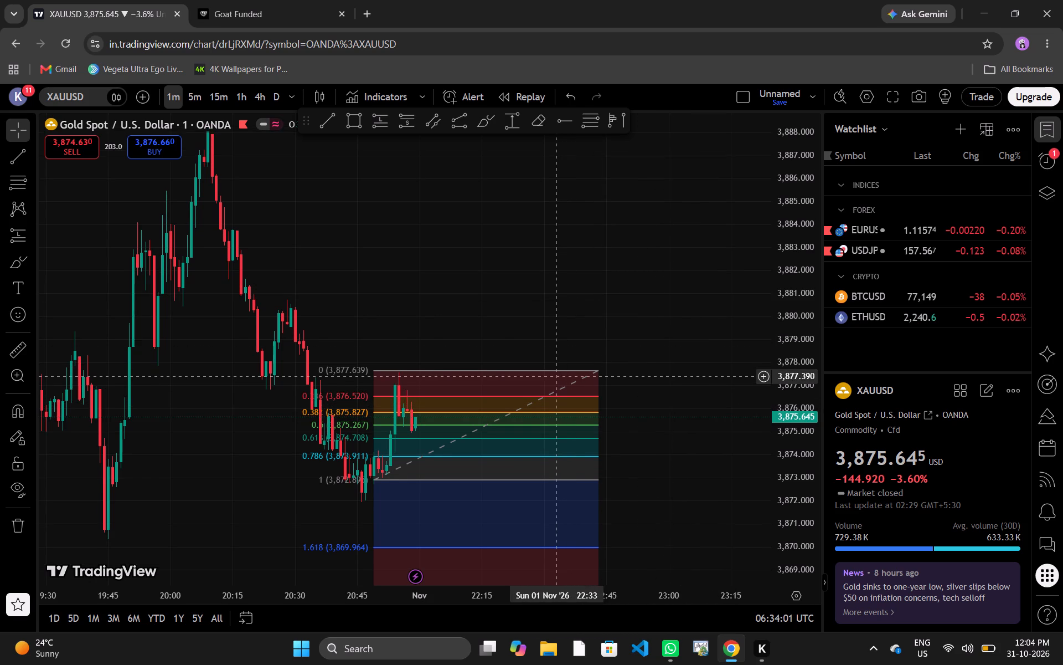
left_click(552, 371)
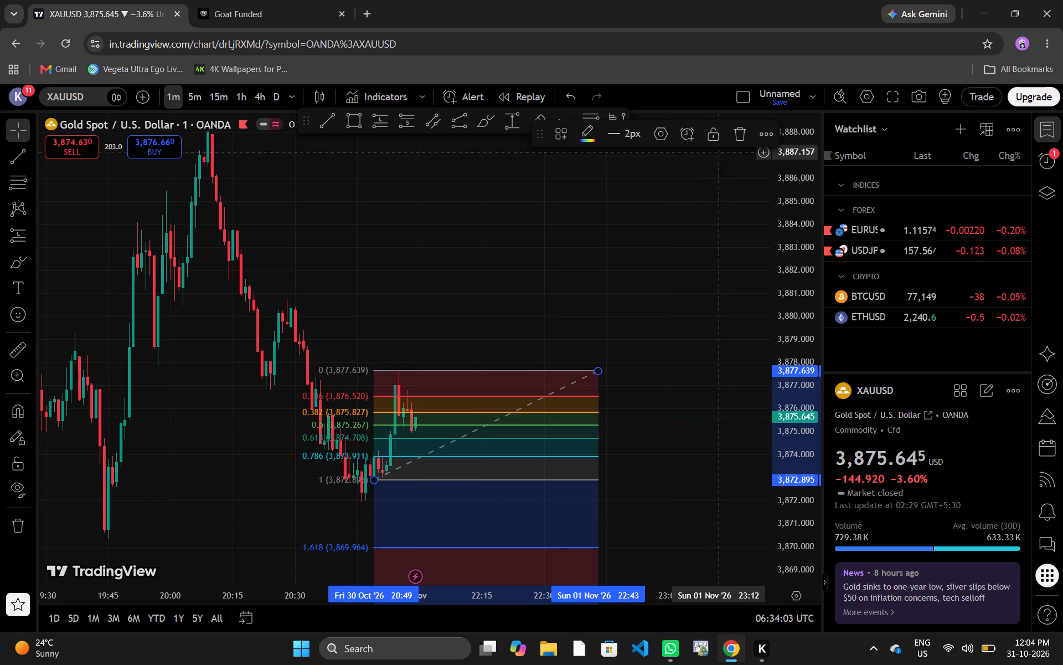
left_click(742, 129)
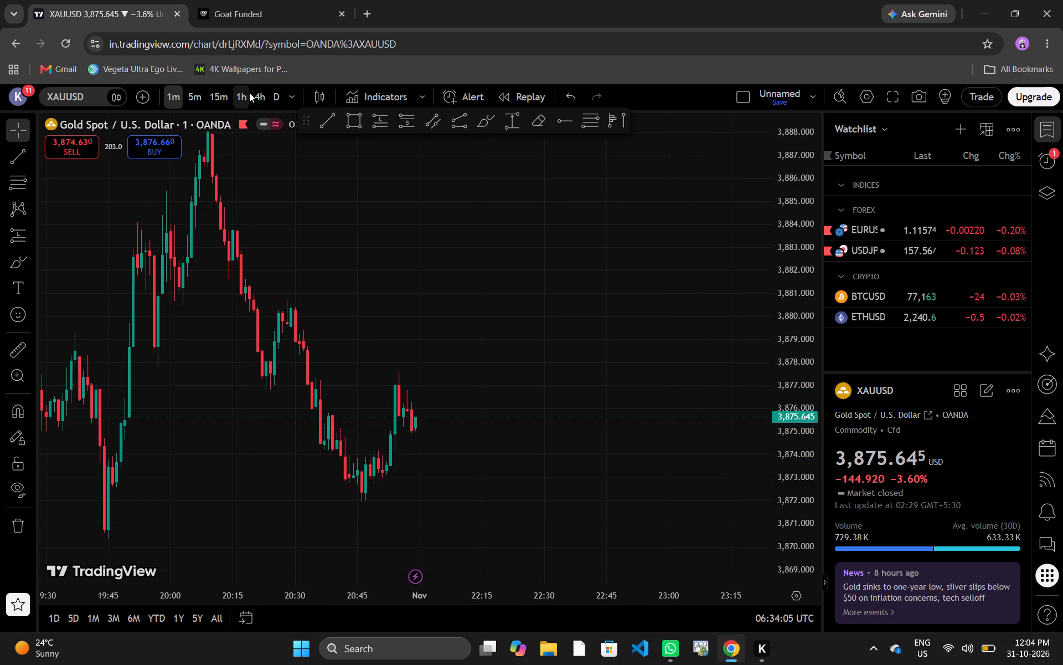
Switch the XAUUSD chart to the daily timeframe.
left_click(278, 91)
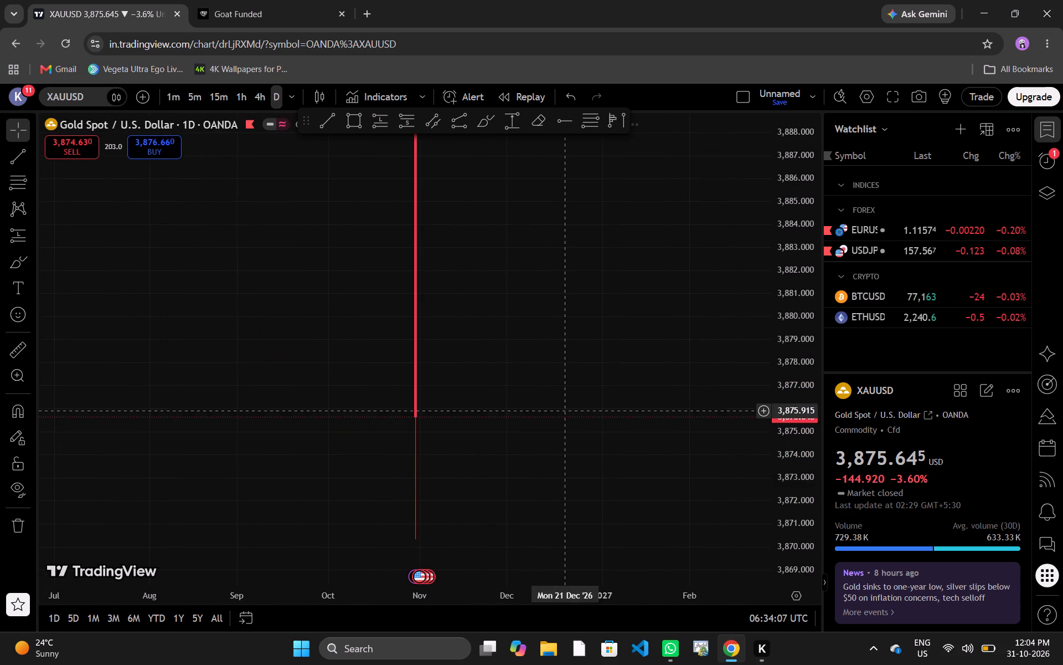
Examine the daily gold price action from 2025 through the latest October 2026 candle.
left_click_drag(801, 180, 824, 664)
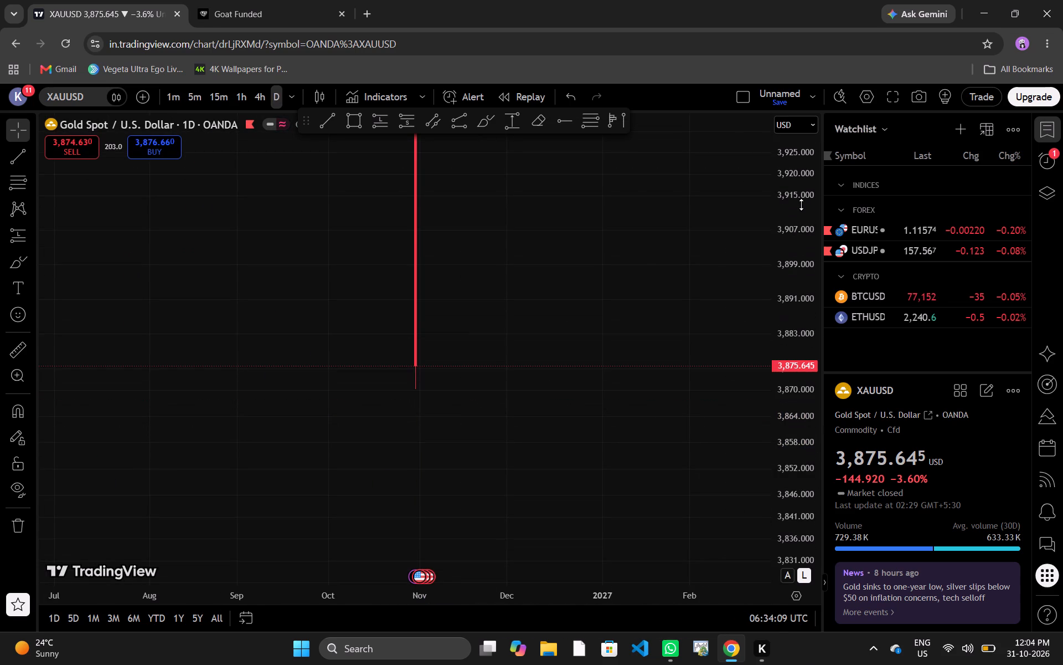
left_click_drag(799, 204, 812, 664)
left_click_drag(807, 229, 779, 457)
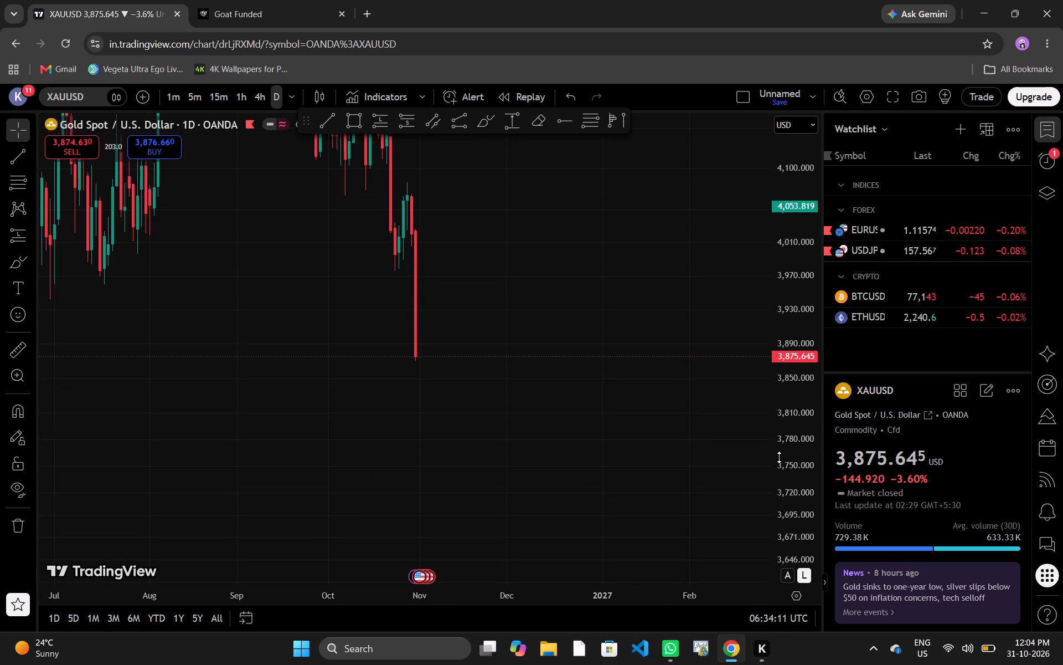
left_click_drag(779, 457, 770, 487)
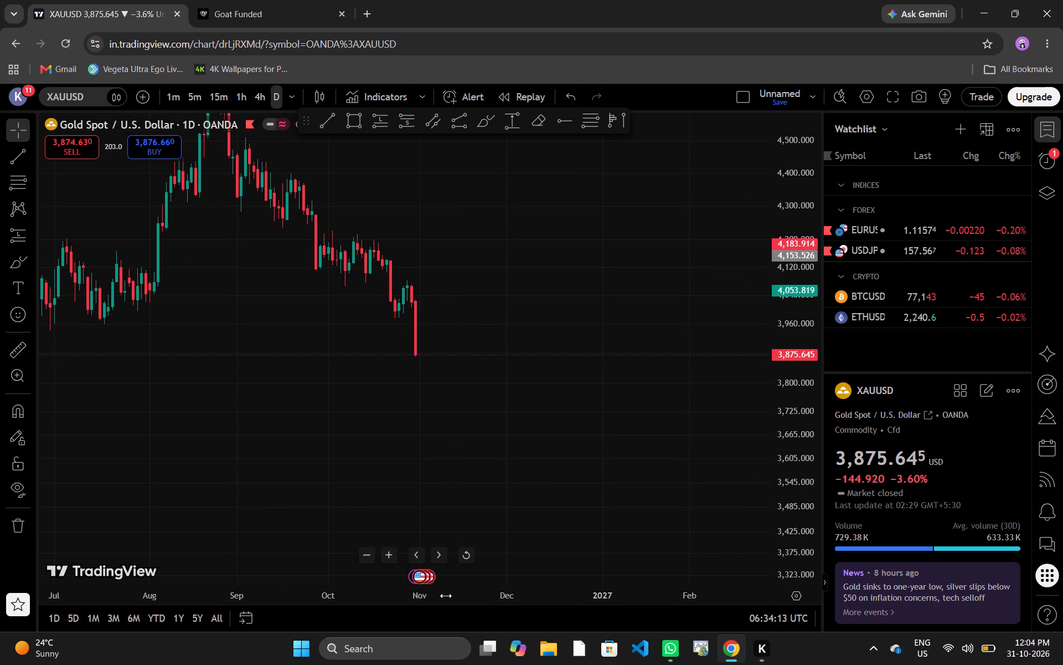
left_click_drag(447, 596, 576, 598)
left_click_drag(620, 460, 621, 625)
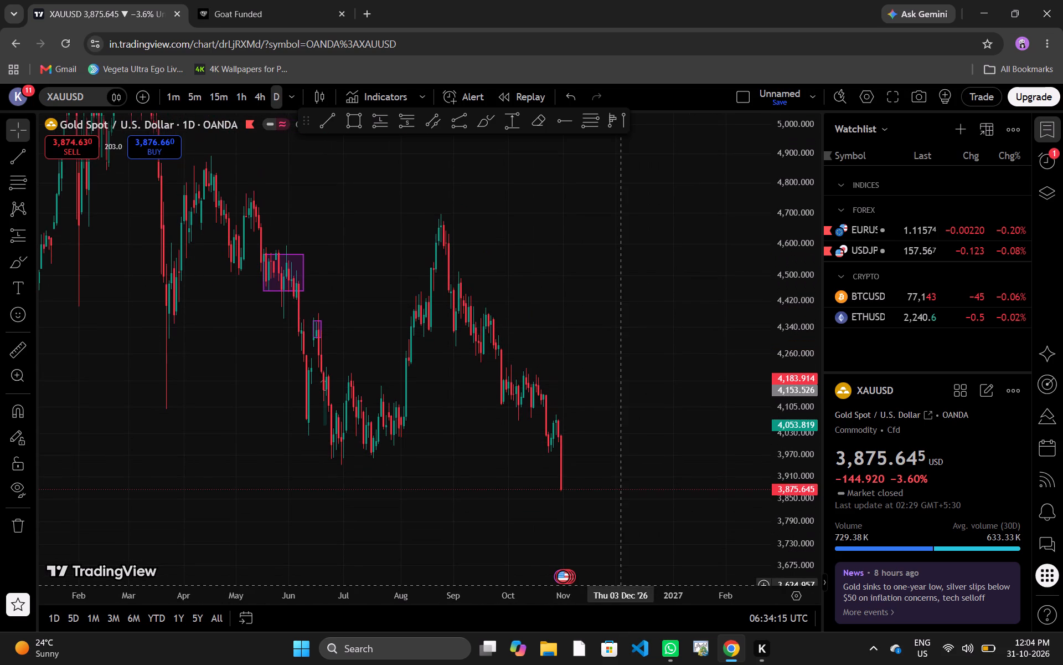
left_click_drag(659, 448, 575, 399)
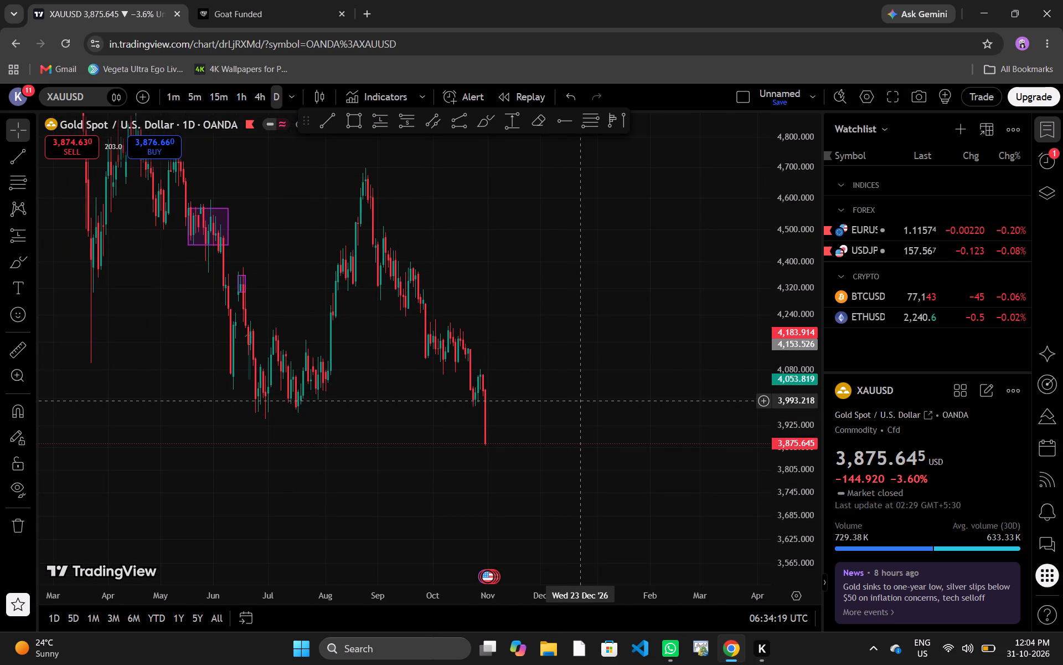
left_click(581, 405)
left_click_drag(581, 405, 668, 272)
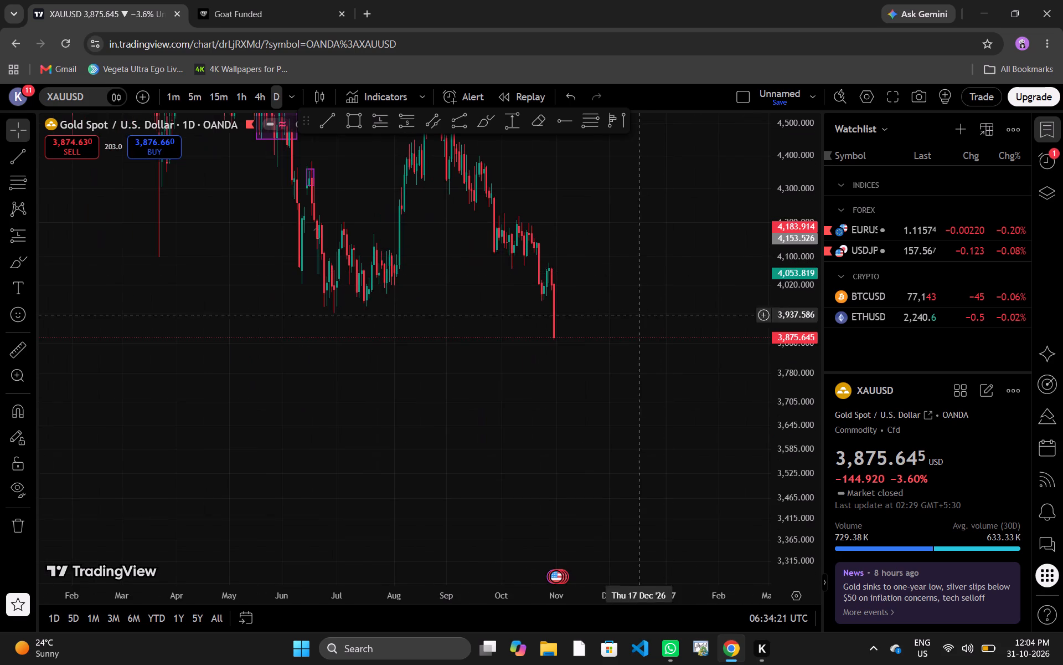
left_click_drag(453, 589, 1028, 629)
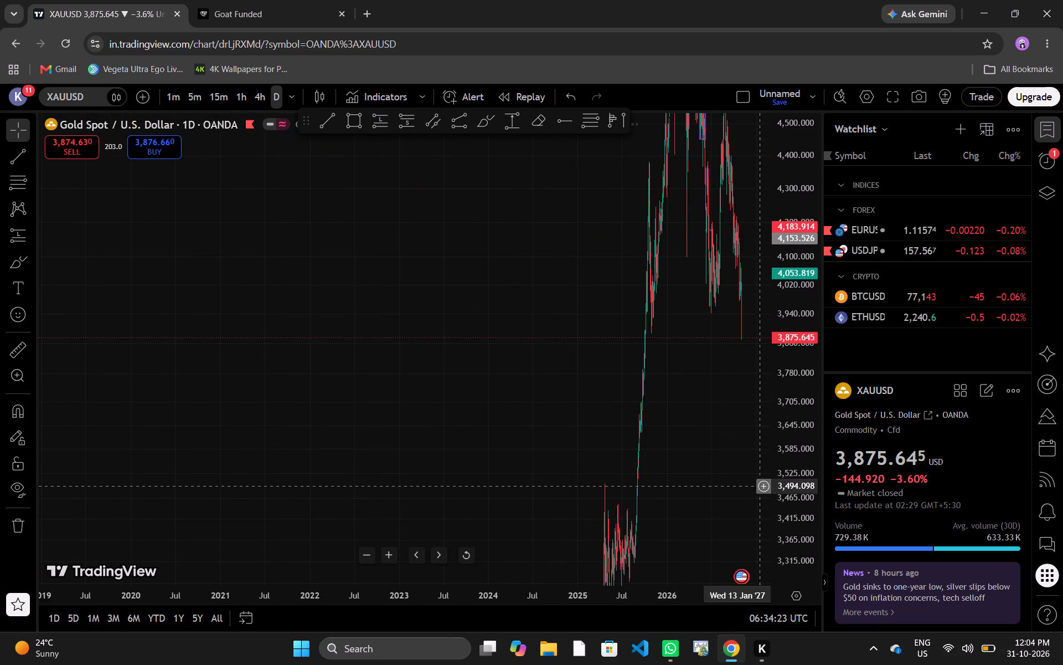
left_click_drag(690, 593, 403, 605)
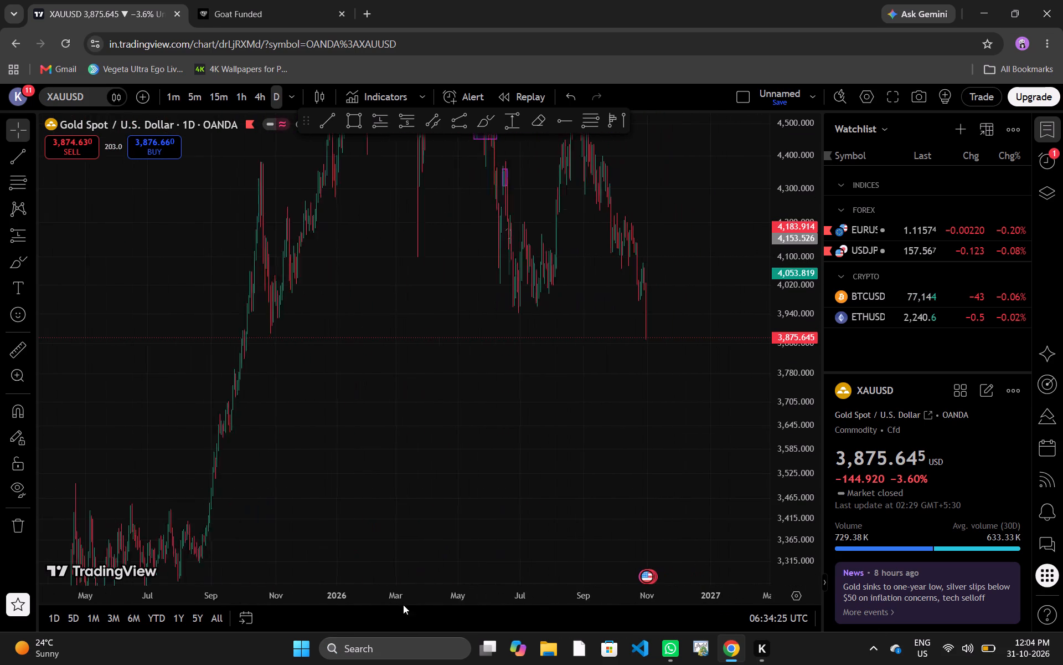
left_click_drag(403, 605, 332, 608)
left_click_drag(473, 461, 422, 479)
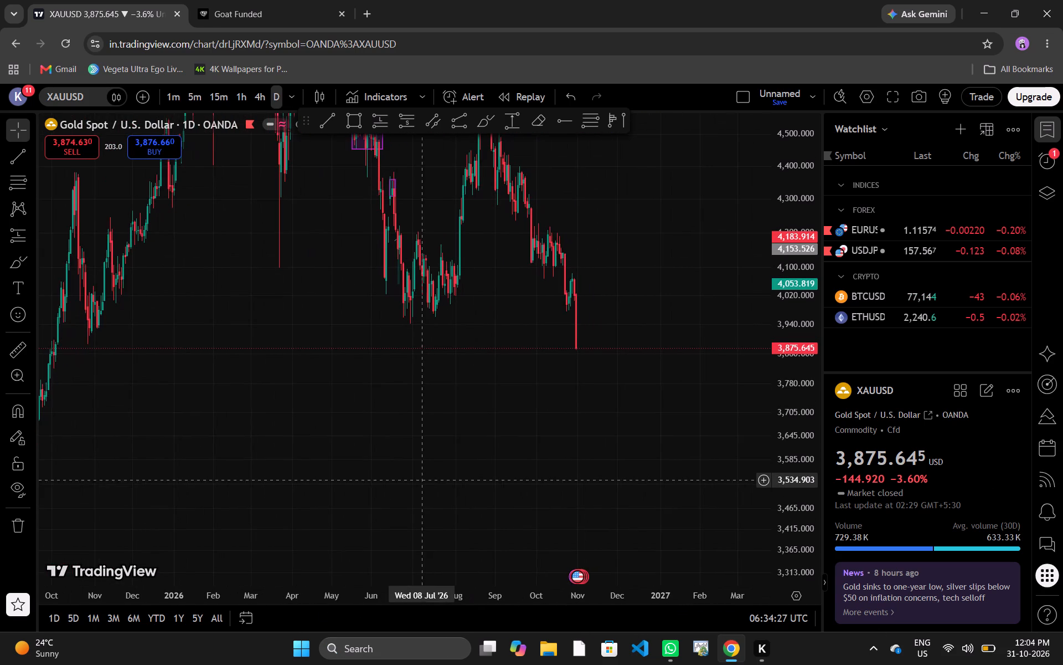
left_click_drag(492, 421, 563, 417)
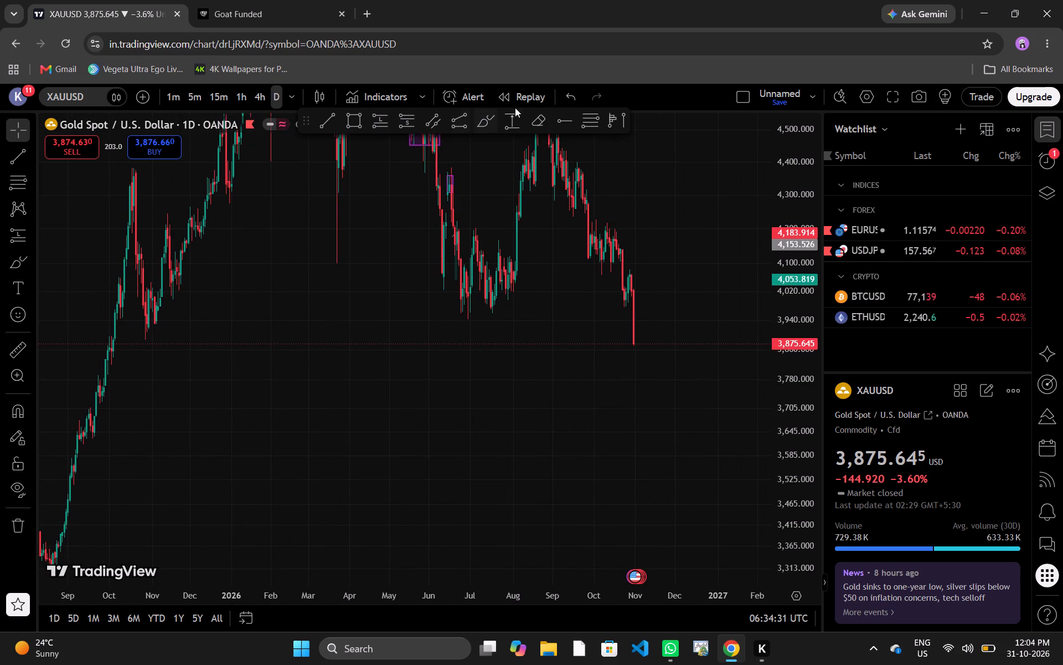
Draw a horizontal ray at about 3,819.387, starting from the late-September 2025 daily candles.
left_click(565, 116)
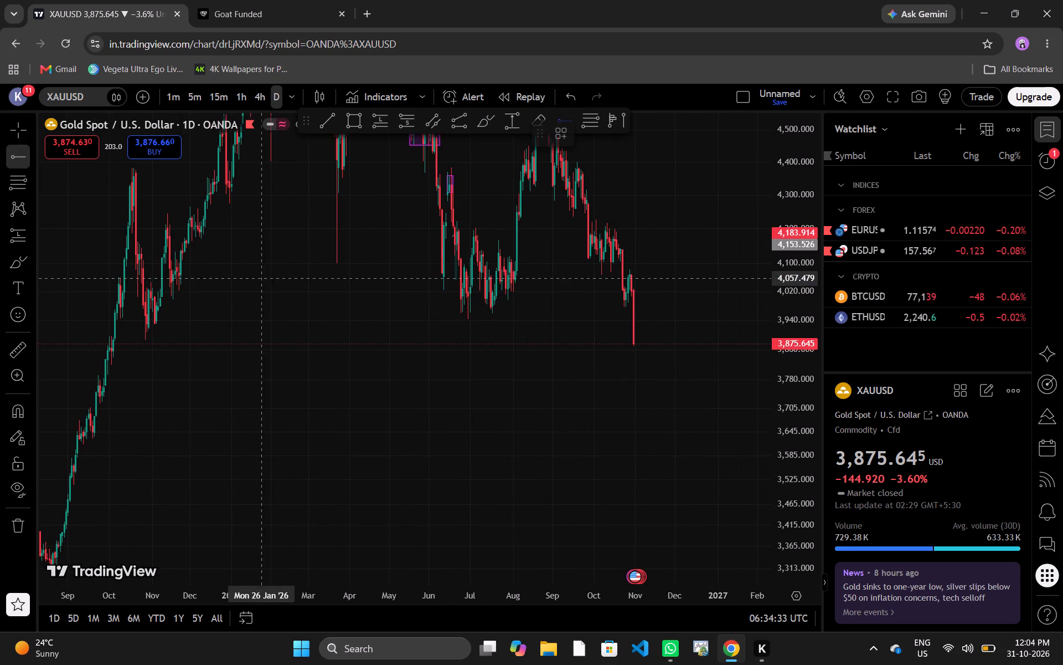
left_click(101, 365)
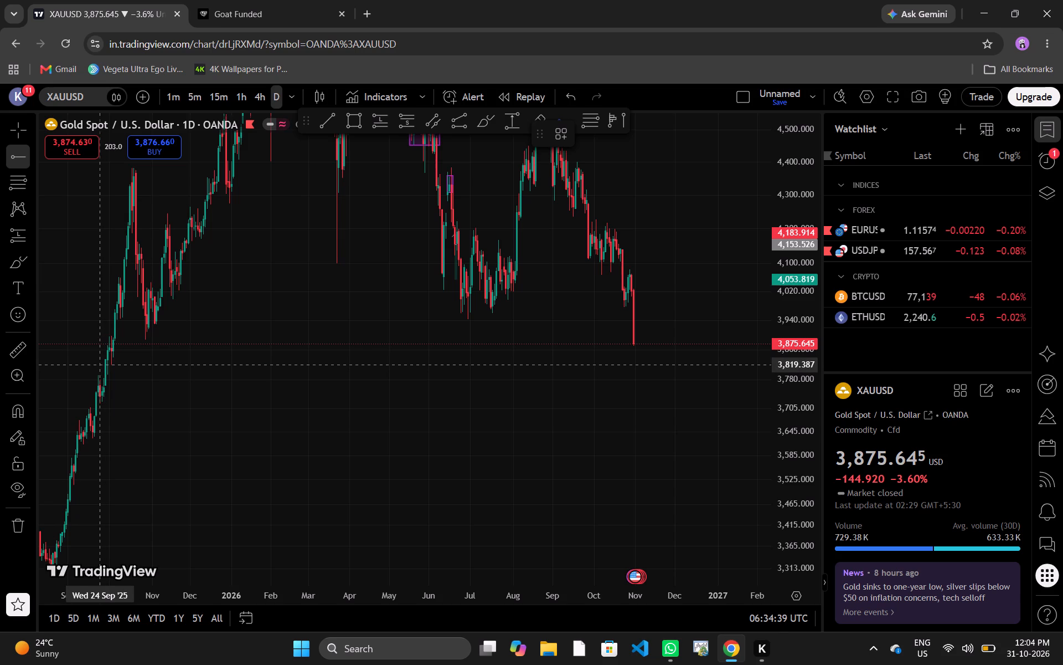
Change the colour of the new horizontal ray at 3,819.387 to white.
double_click(189, 382)
left_click_drag(189, 382, 179, 477)
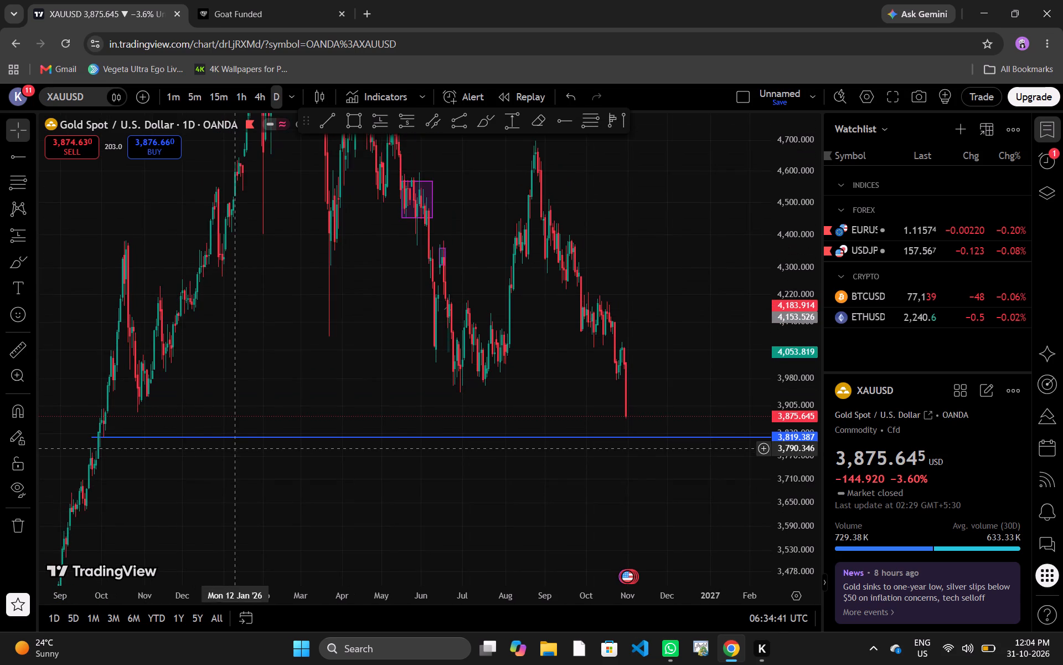
left_click(239, 436)
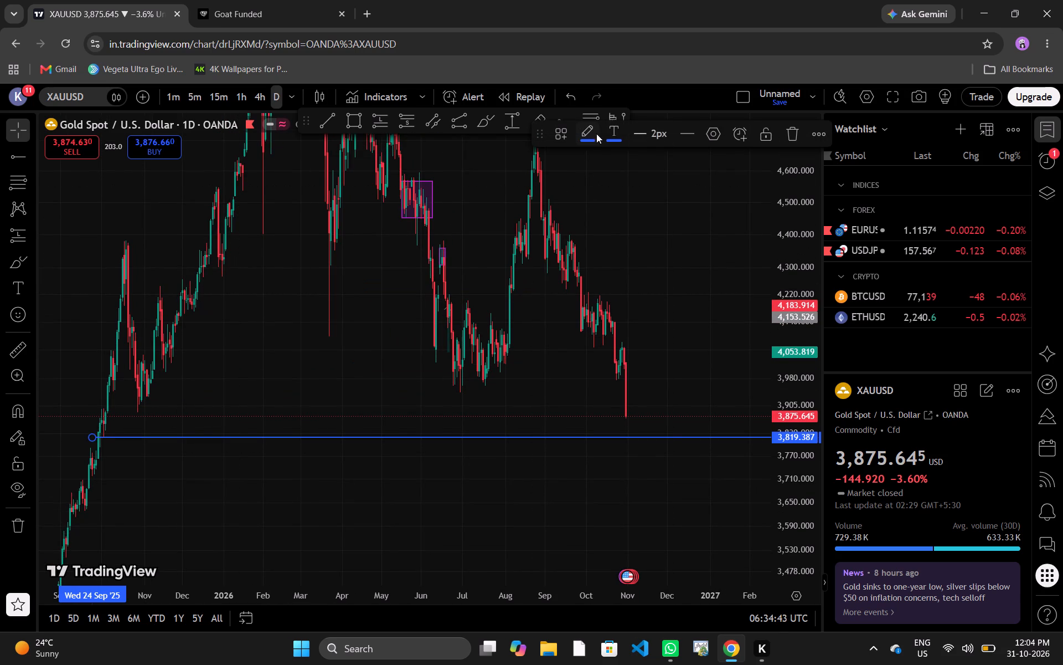
left_click(584, 132)
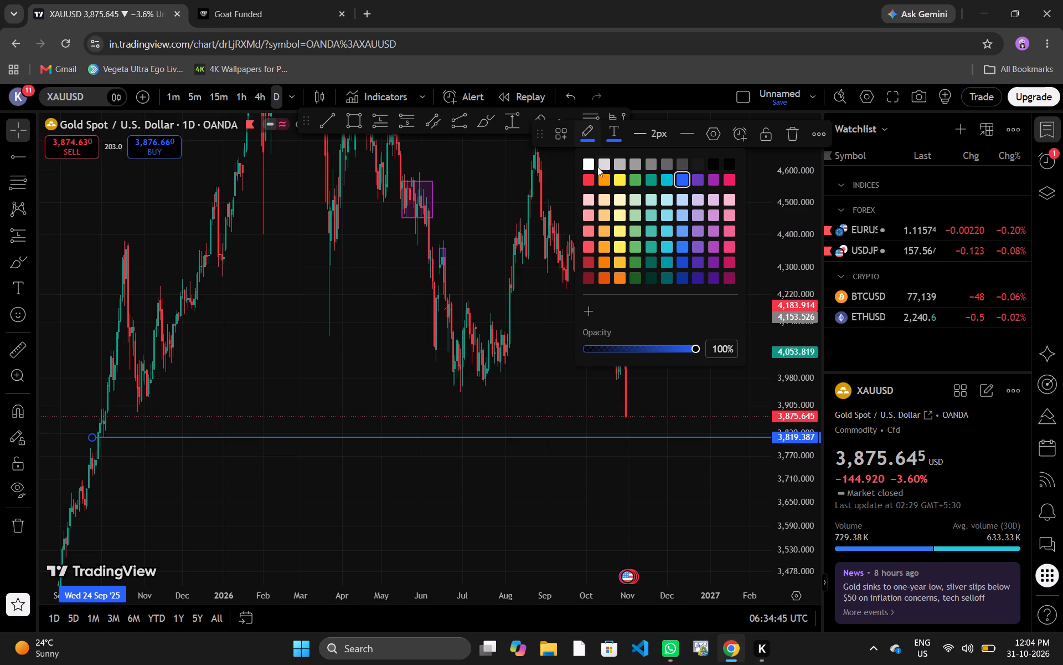
left_click(587, 165)
left_click(492, 513)
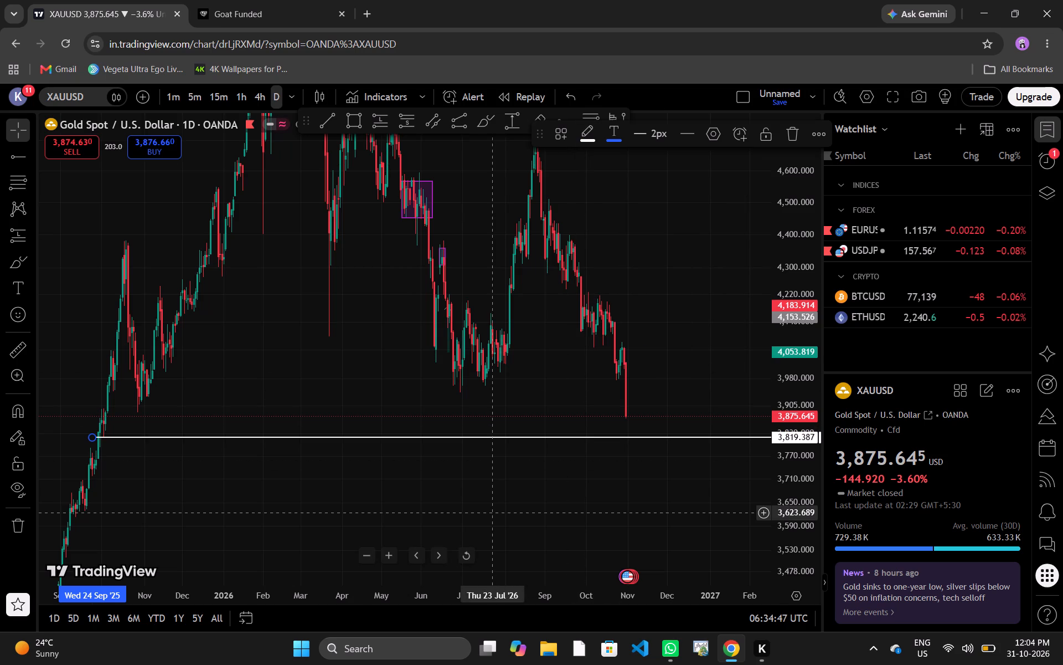
Draw a second horizontal ray at about 3,719.544, starting from the late-September 2025 candles below the first ray.
left_click_drag(492, 513, 550, 425)
left_click_drag(525, 436, 528, 424)
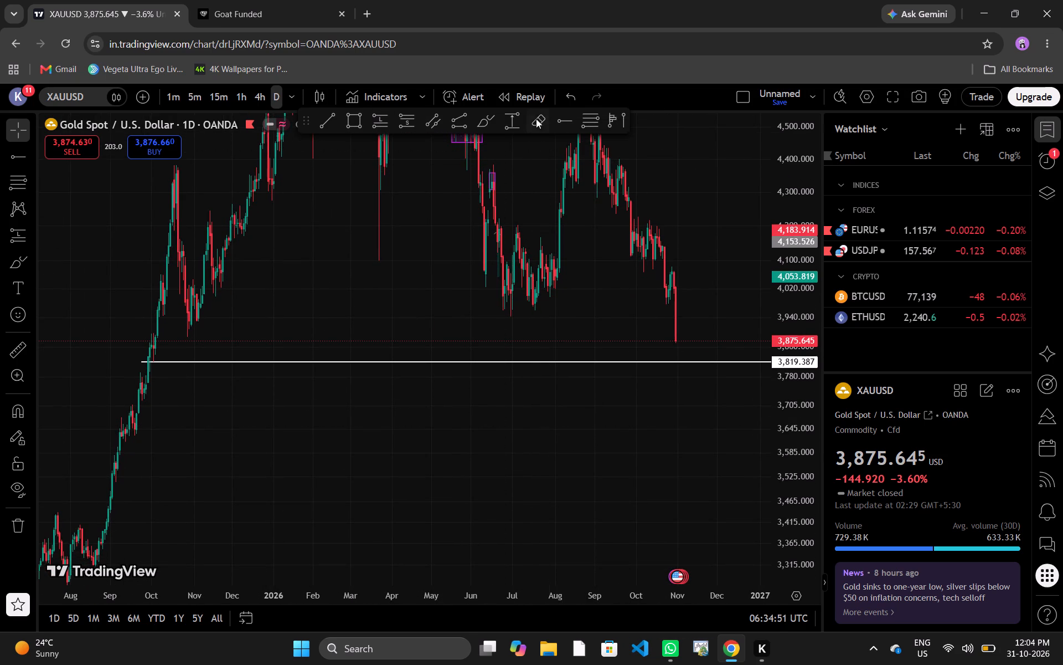
left_click(564, 124)
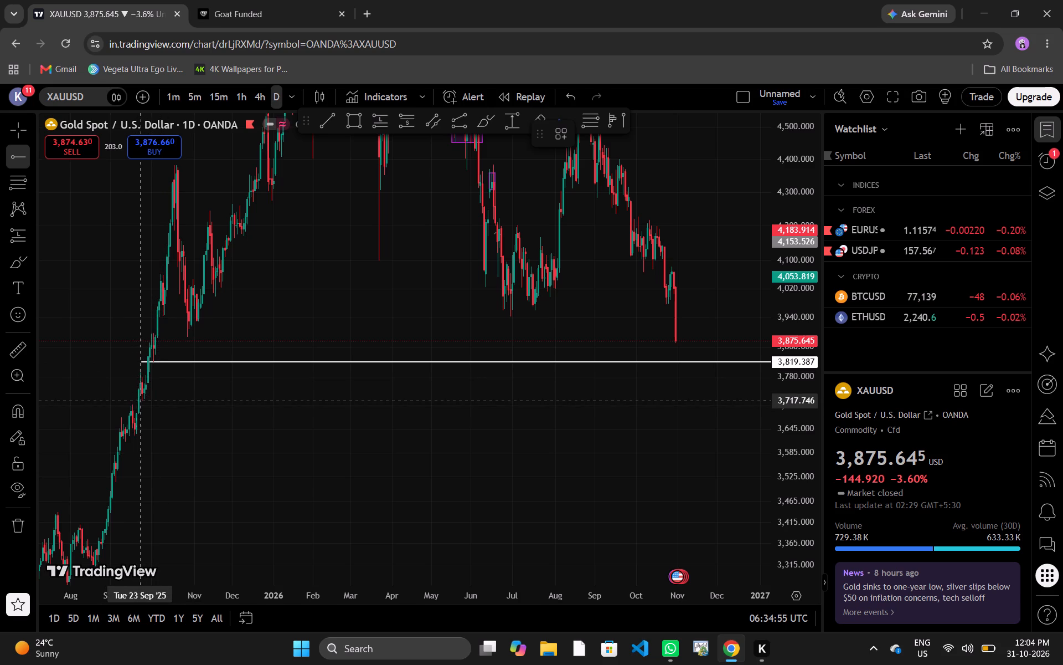
left_click(138, 400)
Switch the XAUUSD chart to the one-hour timeframe.
double_click(275, 409)
left_click_drag(275, 409, 239, 492)
left_click_drag(708, 296, 592, 259)
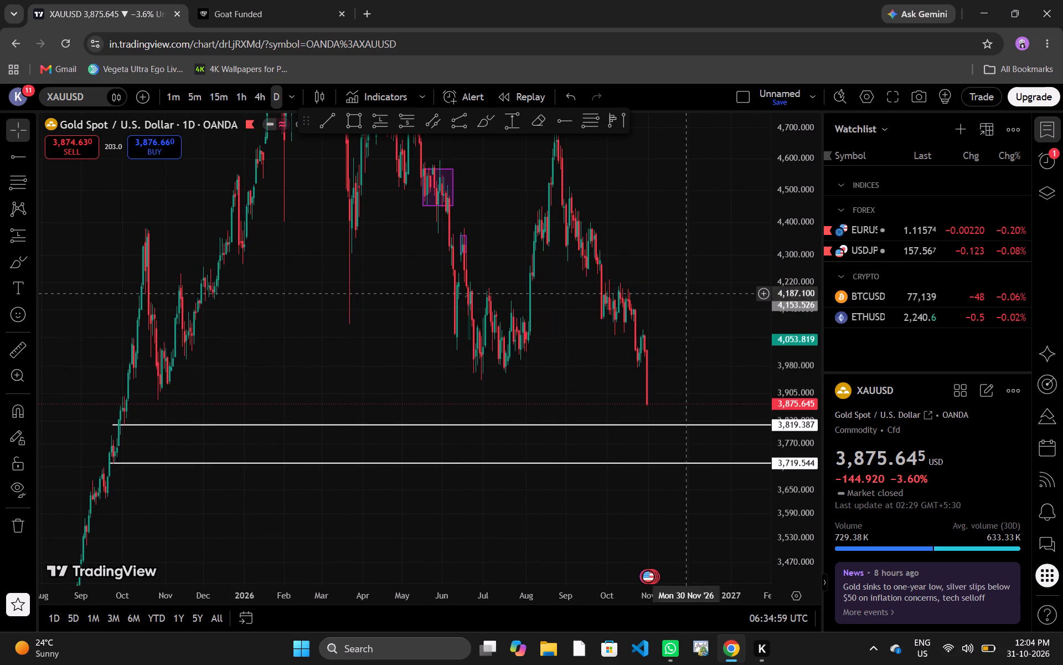
left_click_drag(592, 259, 566, 244)
left_click_drag(602, 279, 638, 334)
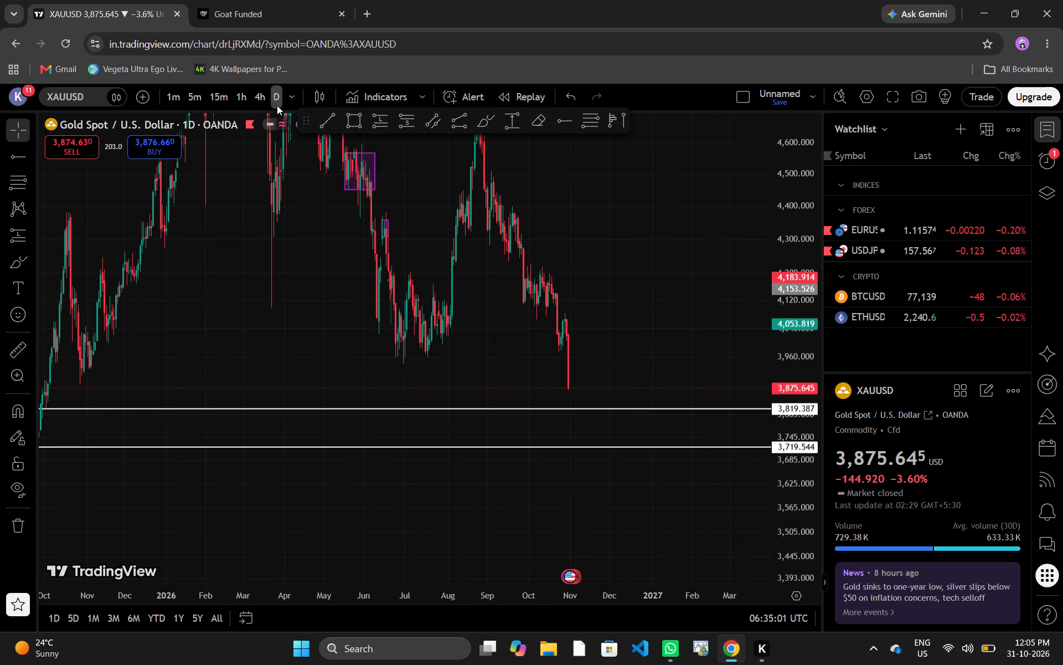
left_click(246, 94)
Examine the latest one-hour gold sell-off in relation to the white ray at 3,819.387.
left_click_drag(613, 272, 717, 269)
left_click_drag(798, 513, 739, 25)
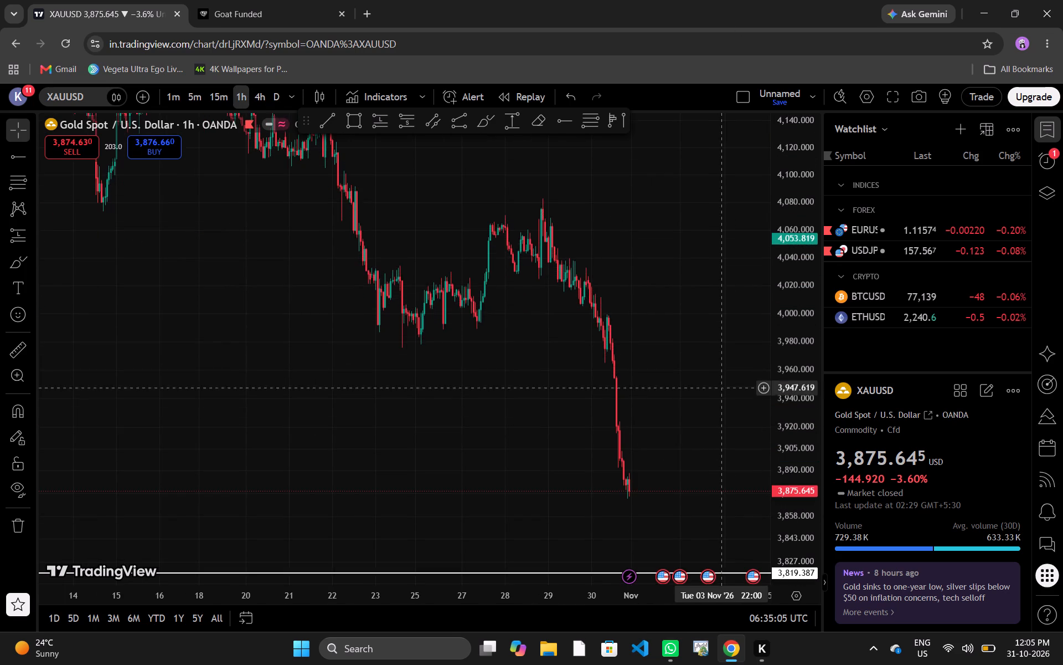
left_click_drag(724, 400, 657, 290)
left_click_drag(644, 596, 265, 613)
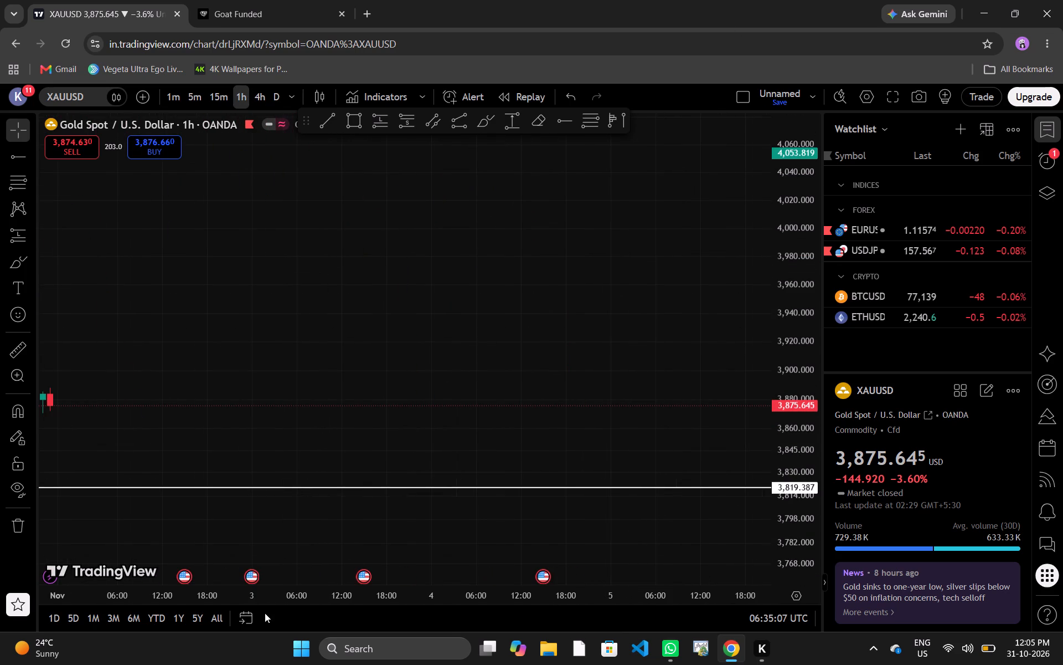
left_click_drag(291, 434, 695, 406)
left_click_drag(437, 367, 576, 455)
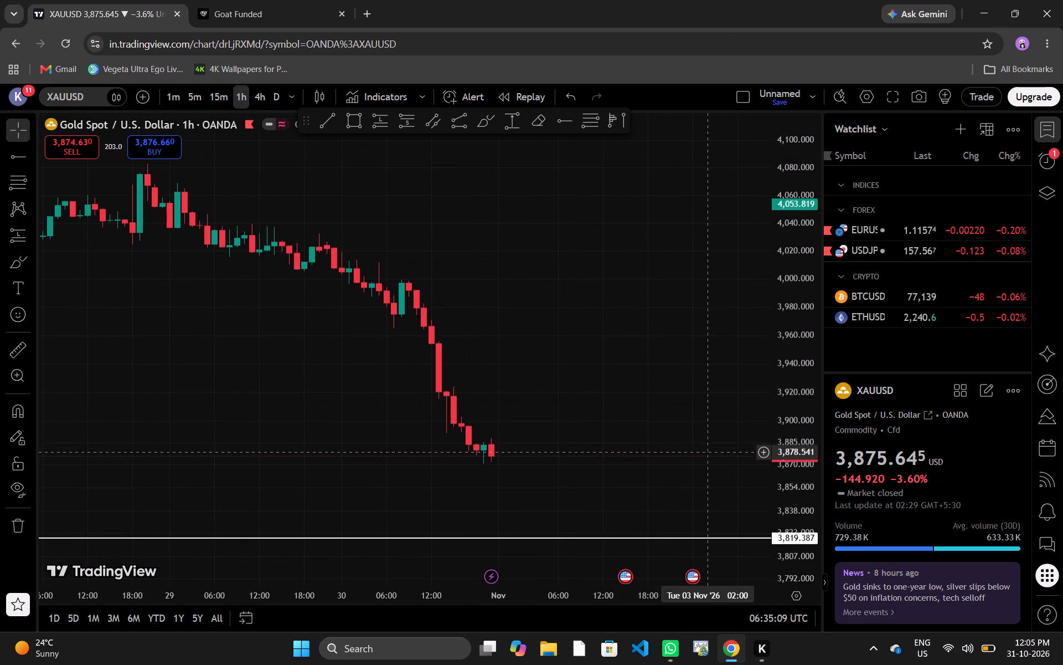
left_click_drag(791, 504, 751, 241)
left_click_drag(646, 520, 584, 232)
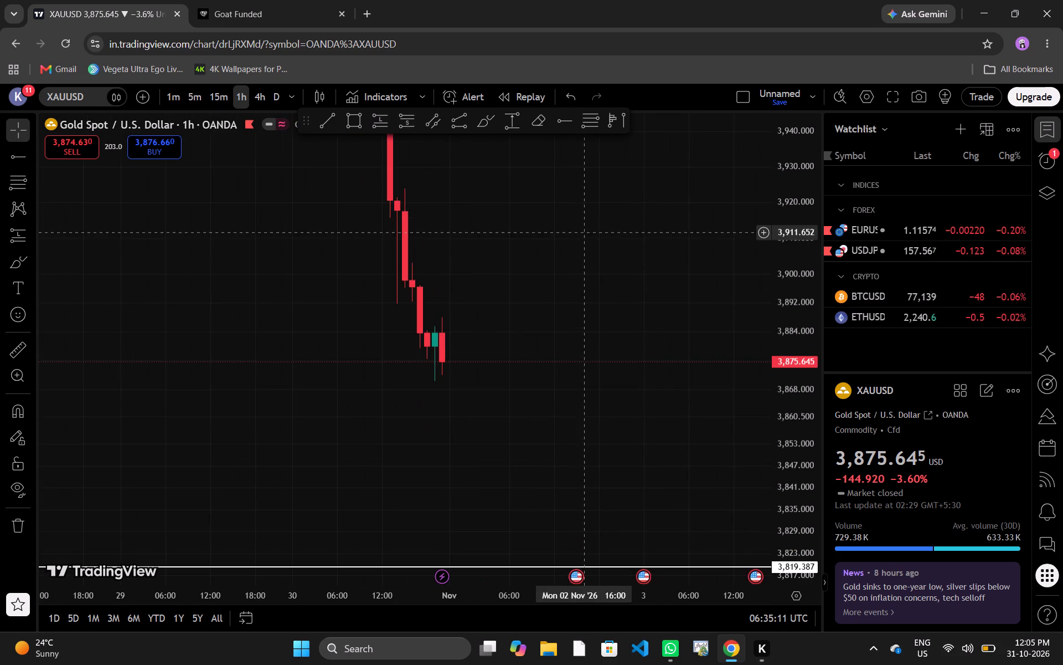
left_click_drag(592, 339, 654, 279)
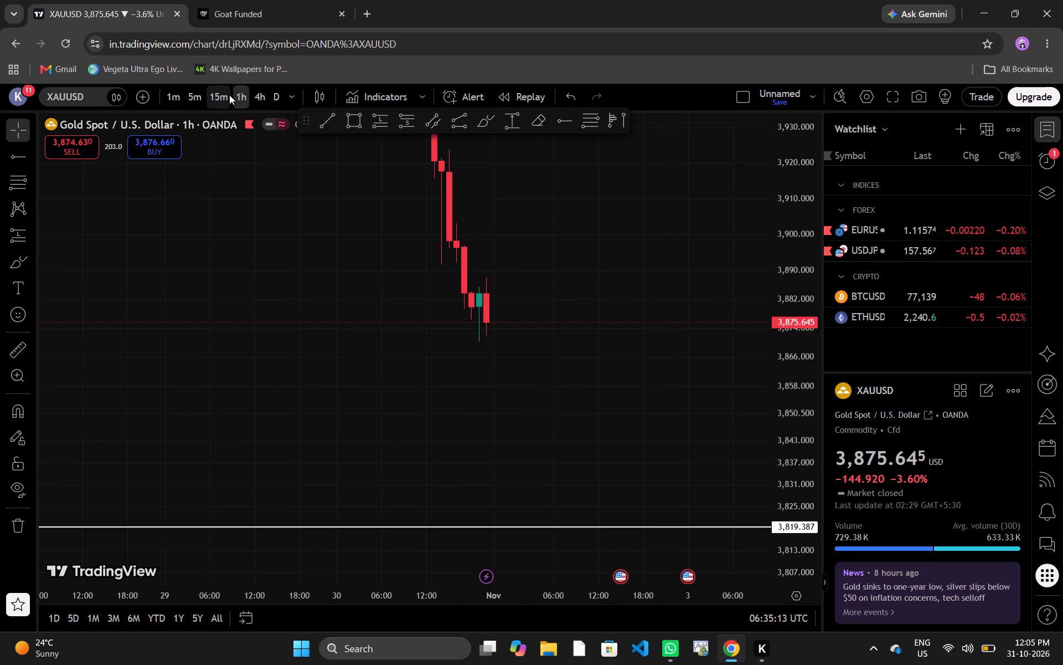
Switch the XAUUSD chart to the 15-minute timeframe.
left_click(231, 99)
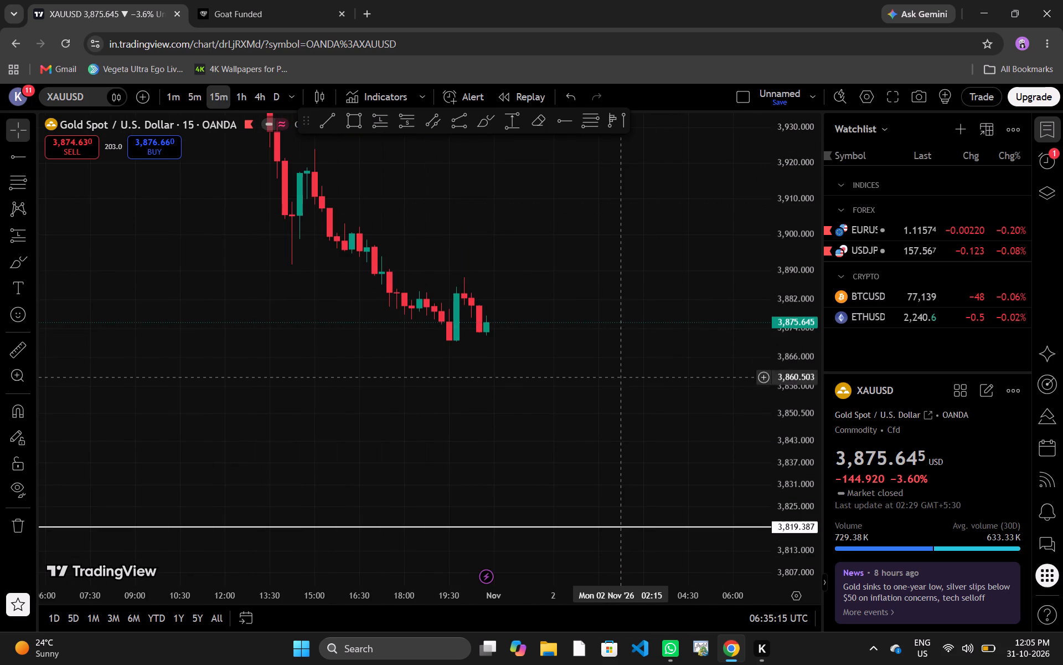
Examine the 15-minute price action of the 30 October decline, from its swing highs to the latest candles.
left_click_drag(616, 380, 836, 415)
left_click_drag(801, 479, 763, 129)
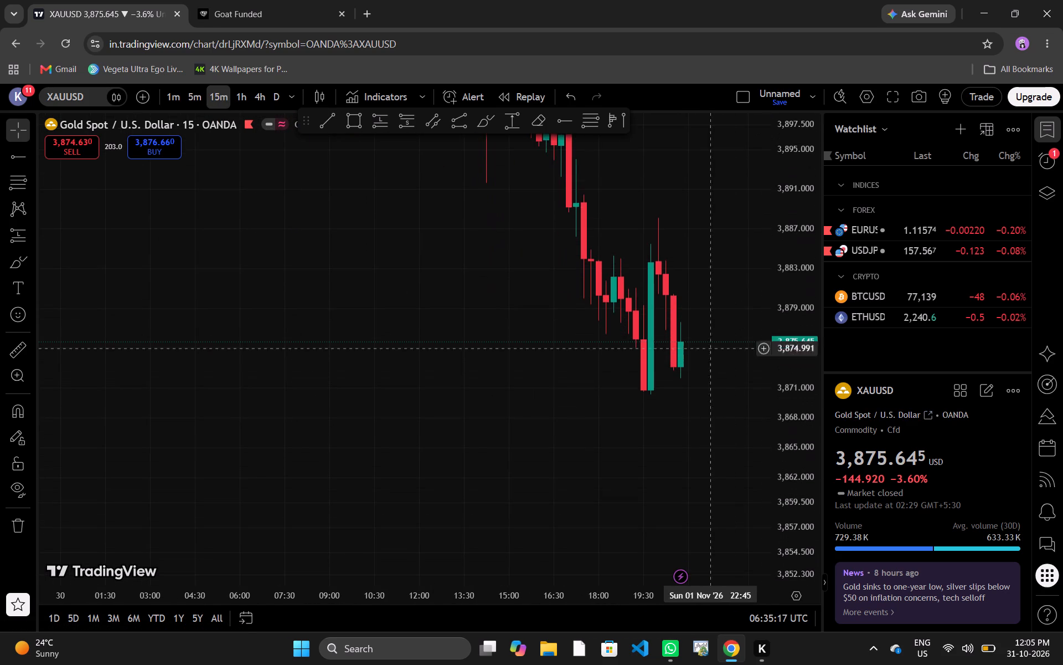
left_click_drag(690, 469, 553, 447)
left_click_drag(791, 262, 793, 369)
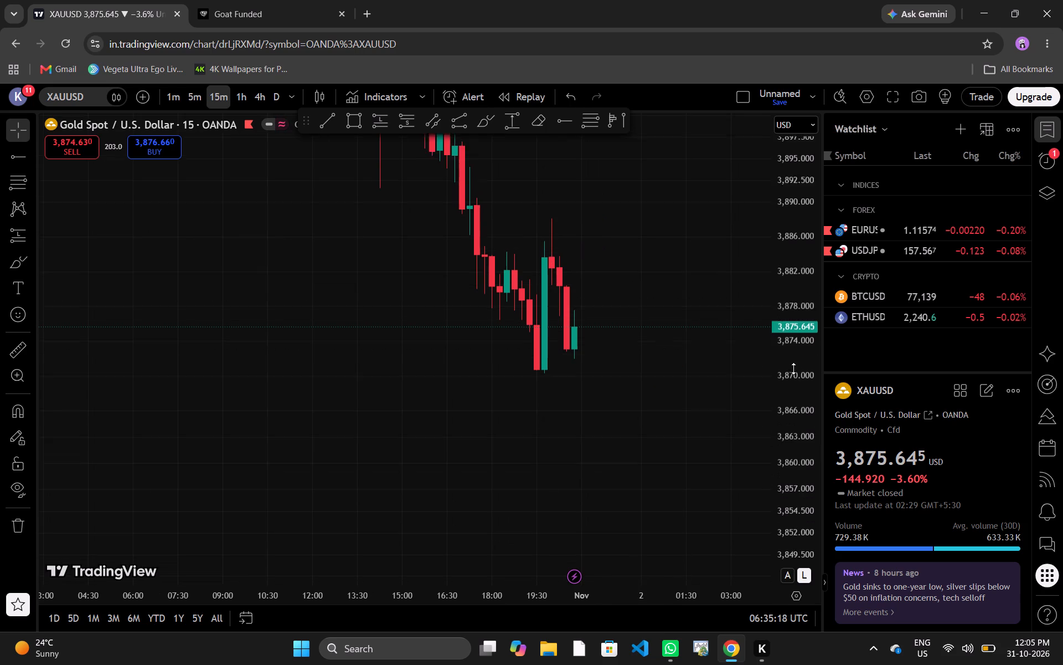
left_click_drag(793, 369, 761, 530)
left_click_drag(617, 500, 623, 584)
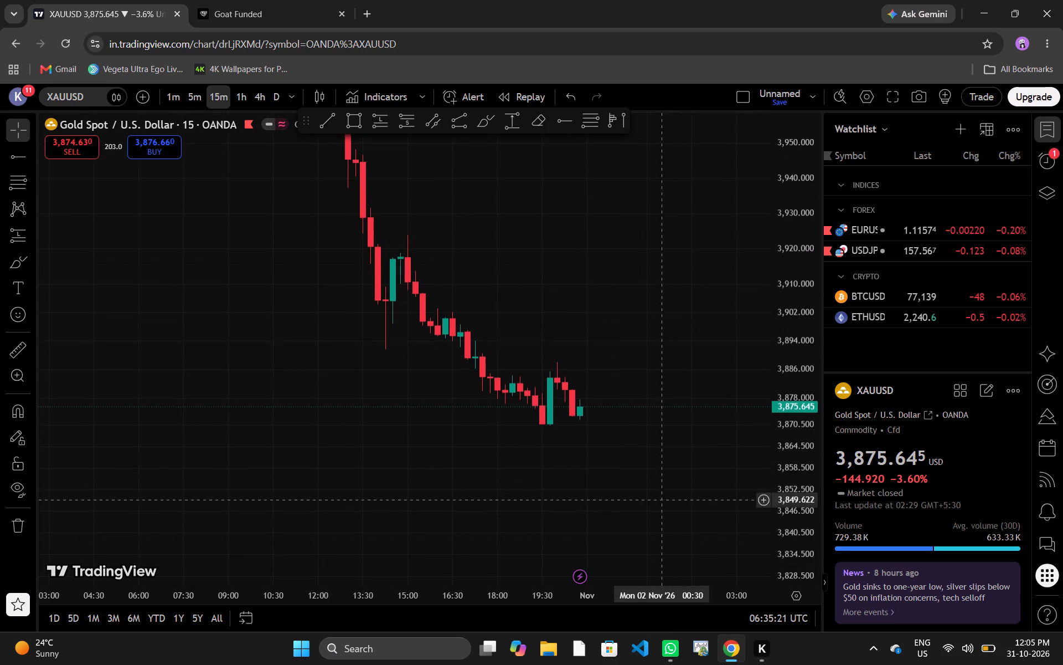
left_click_drag(659, 320, 630, 403)
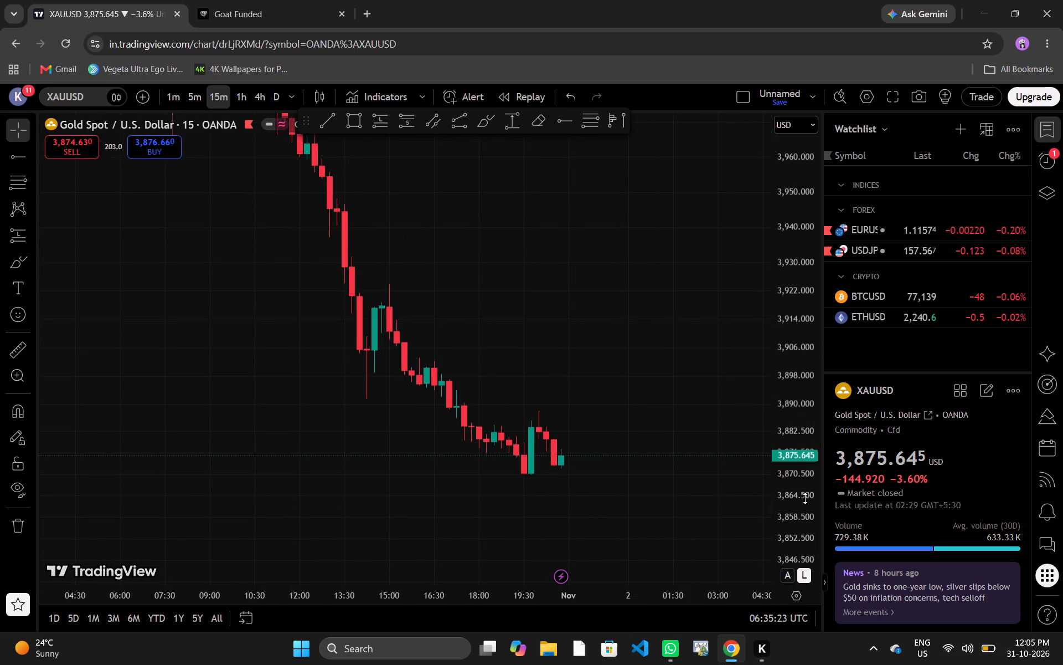
left_click_drag(805, 498, 788, 370)
left_click_drag(696, 458, 687, 427)
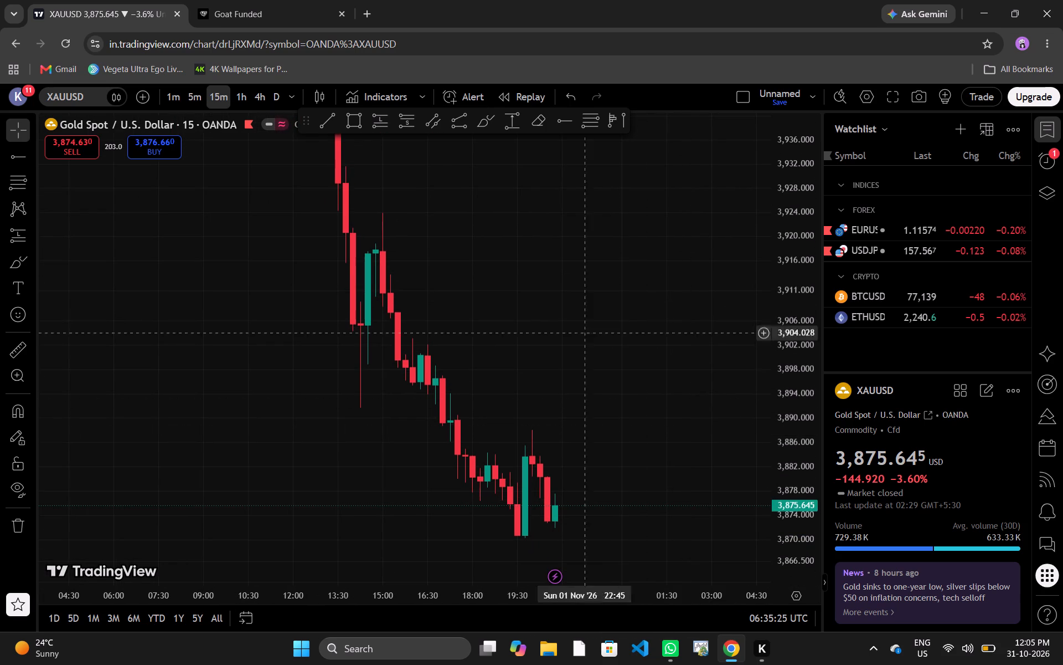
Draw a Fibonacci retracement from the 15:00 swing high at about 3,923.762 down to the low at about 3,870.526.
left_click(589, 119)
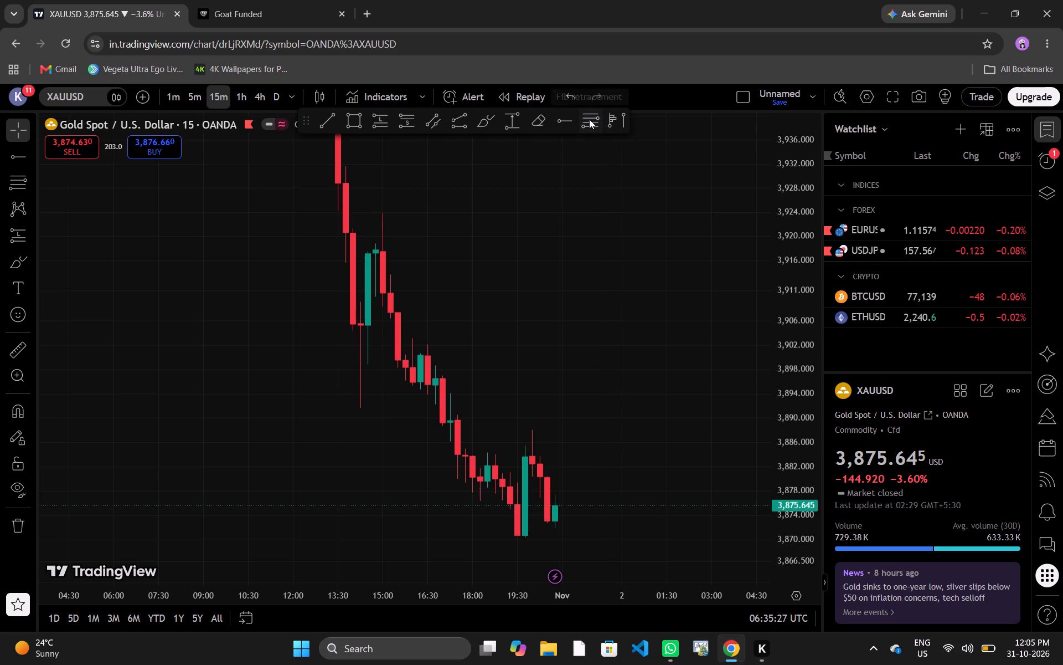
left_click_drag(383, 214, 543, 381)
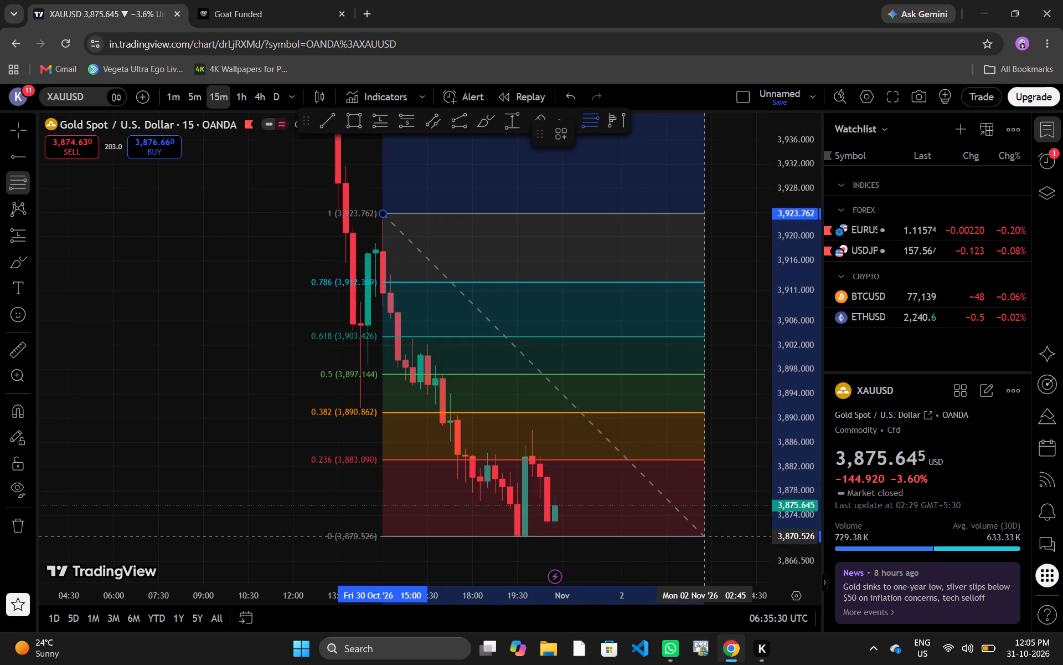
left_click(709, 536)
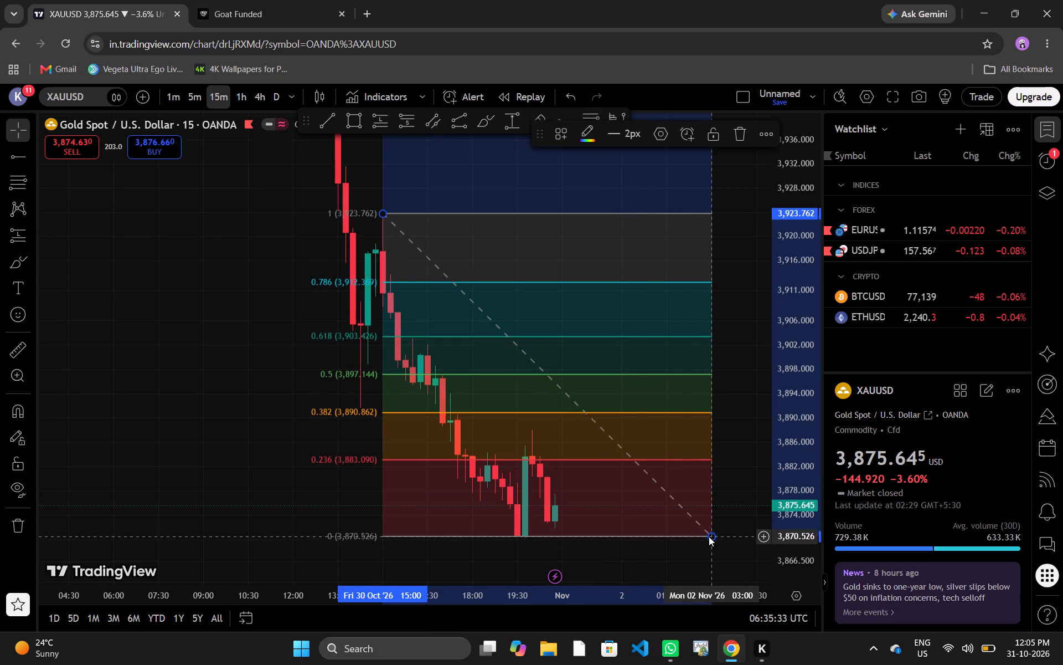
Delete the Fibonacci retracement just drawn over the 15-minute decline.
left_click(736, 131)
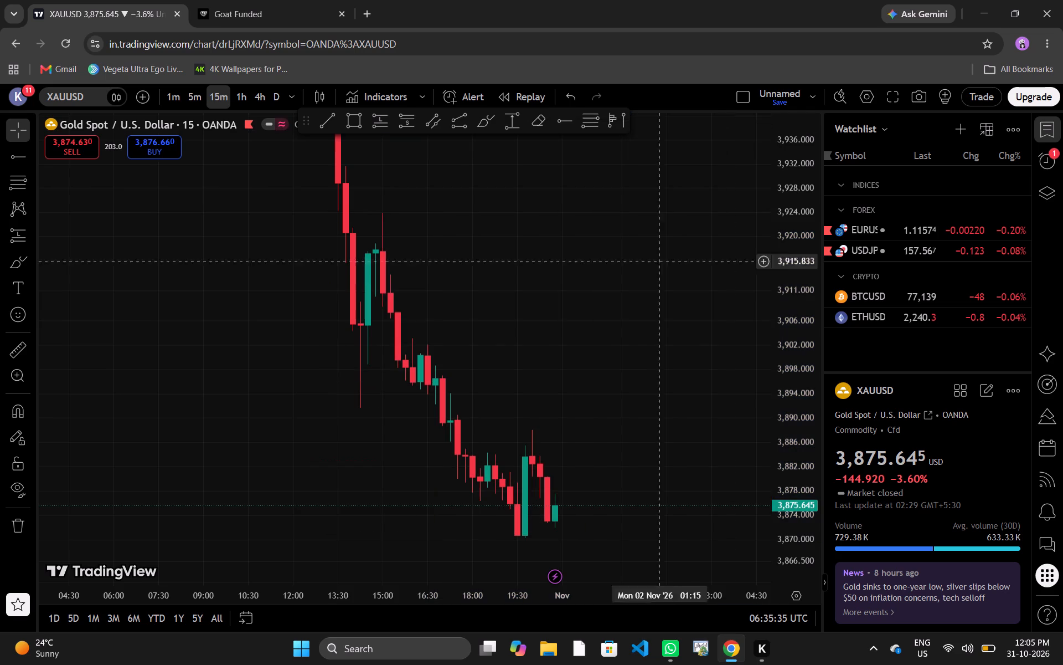
Draw a Fibonacci retracement from the 15:00 swing high at about 3,923.877 down to the low at about 3,870.186.
left_click(583, 120)
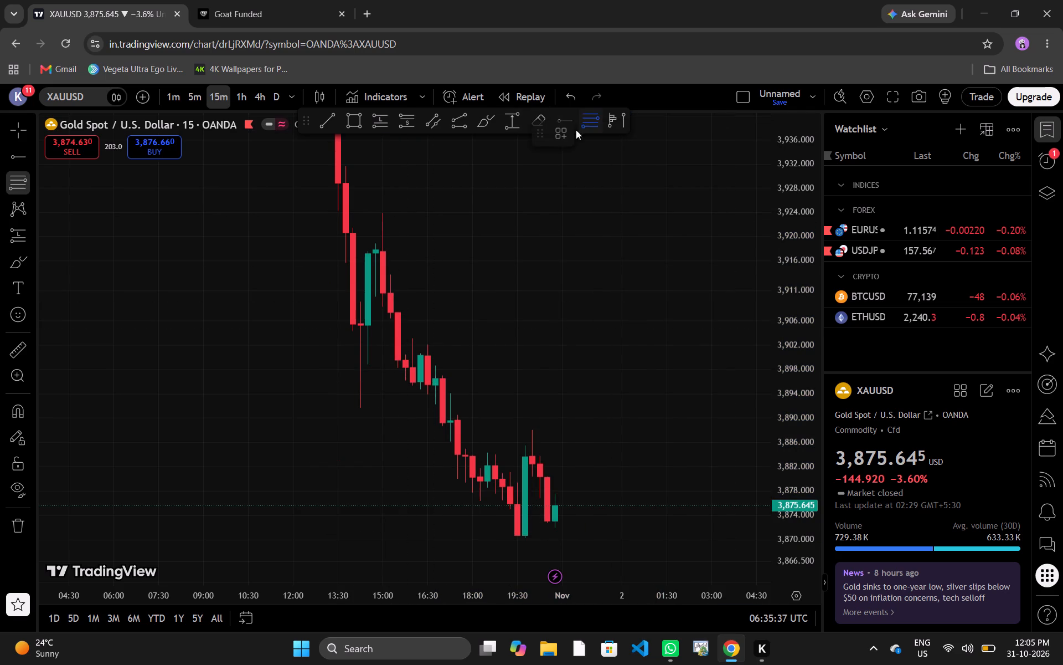
left_click_drag(380, 213, 574, 426)
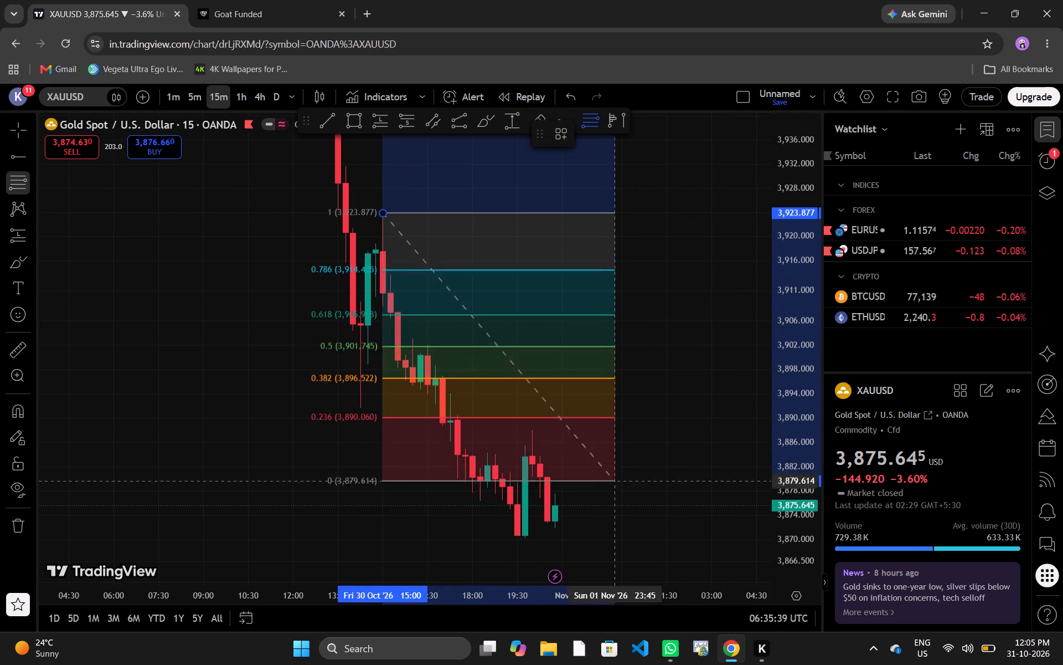
left_click(674, 539)
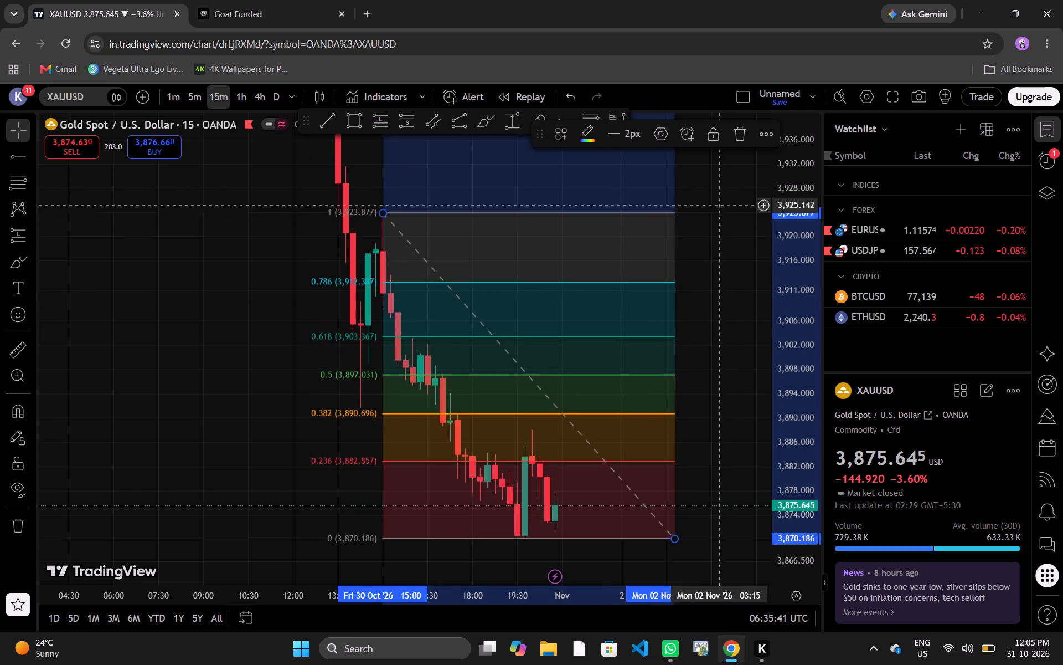
Limit the Fibonacci retracement to the 0.382, 0.5, 0.618 and 0.786 levels by hiding all the others.
left_click(663, 131)
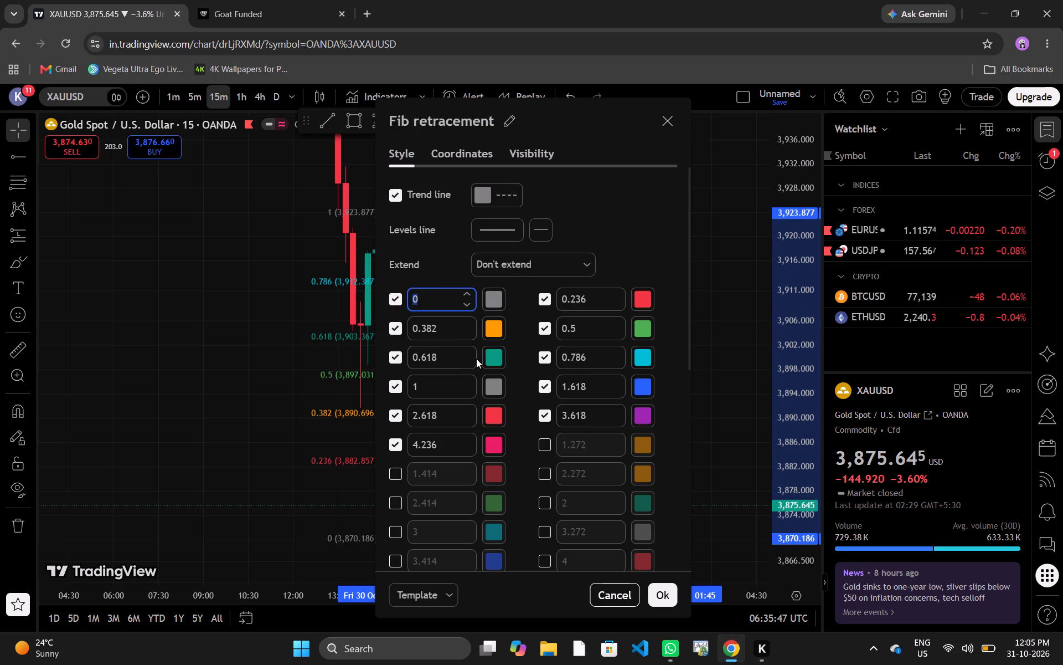
left_click(396, 383)
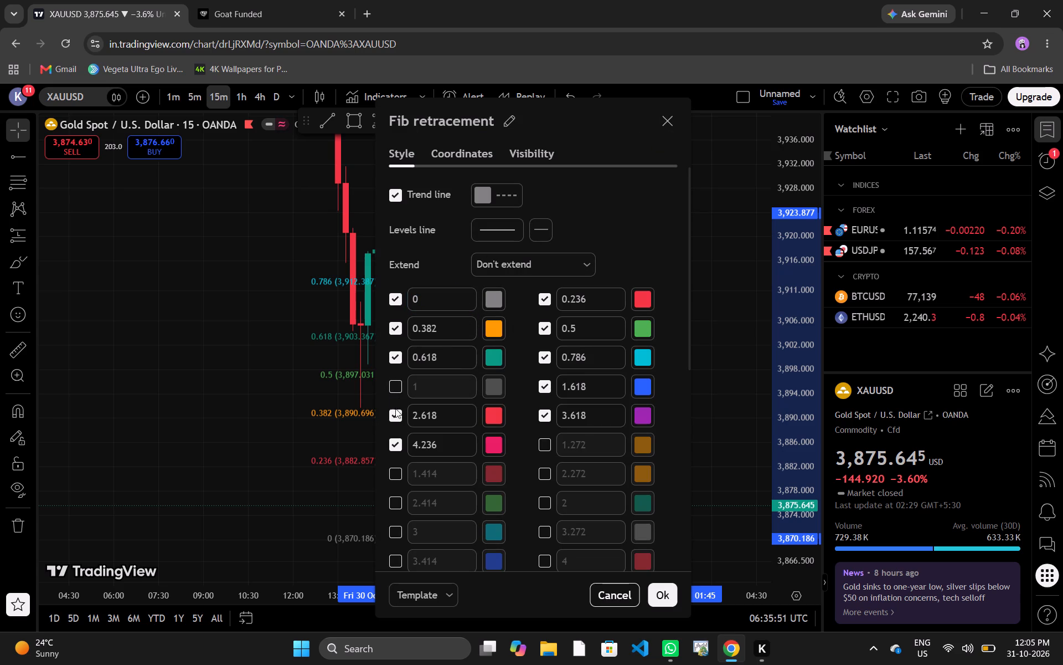
left_click(395, 411)
left_click(396, 444)
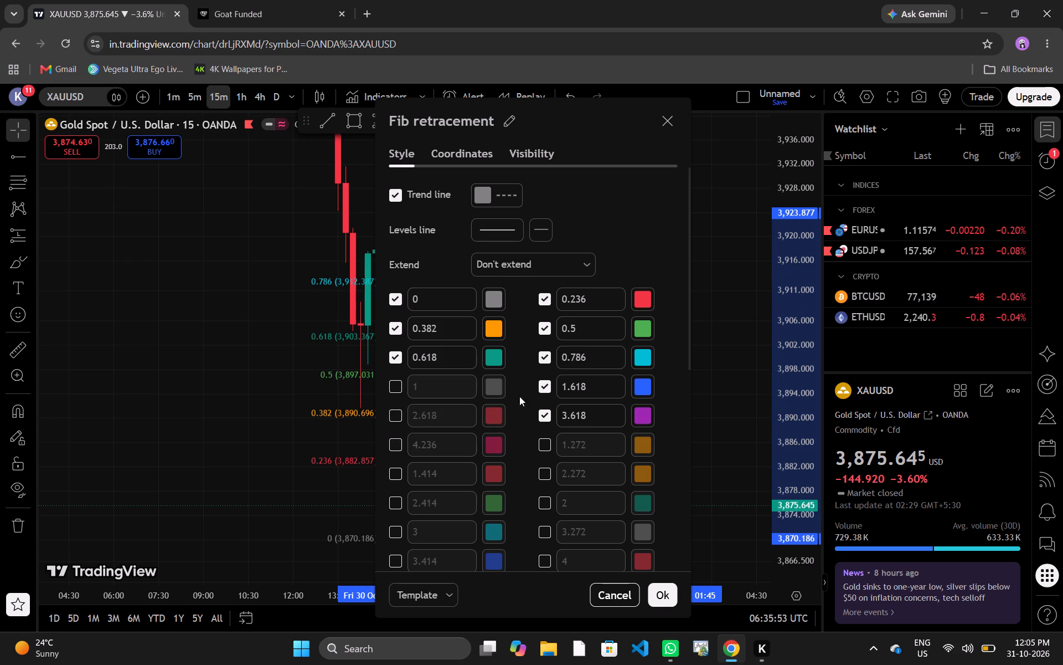
left_click(547, 416)
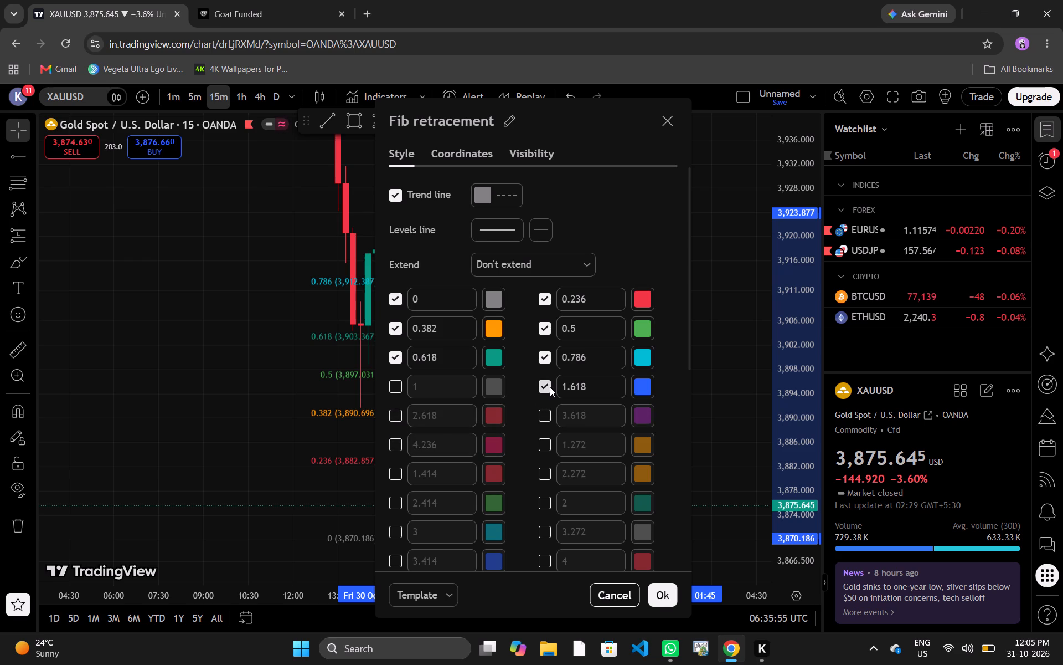
left_click(550, 386)
left_click(548, 299)
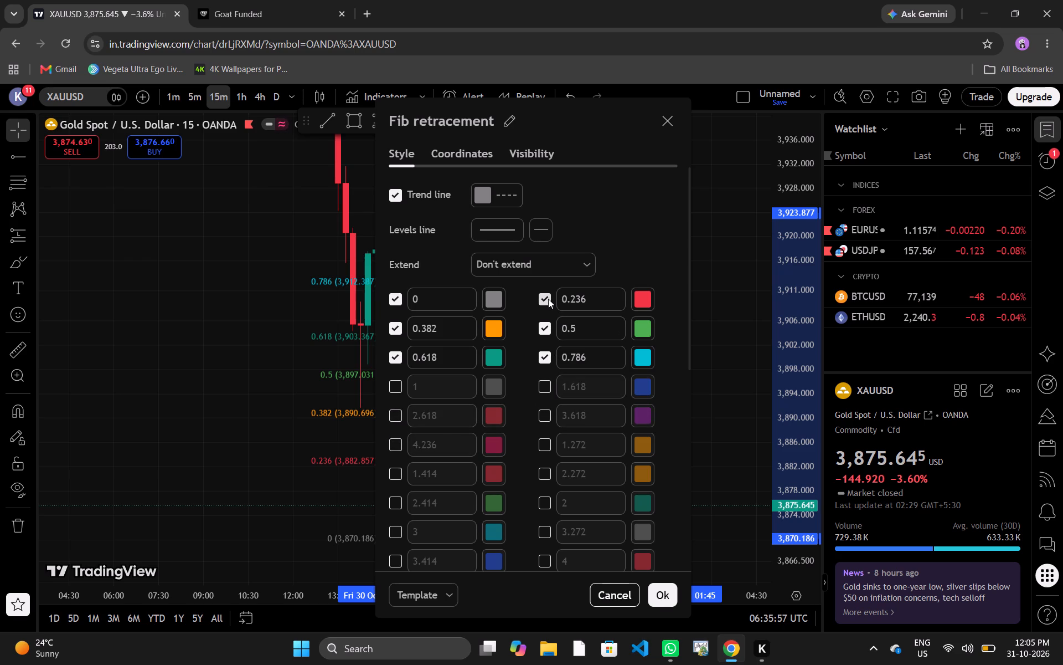
left_click(394, 299)
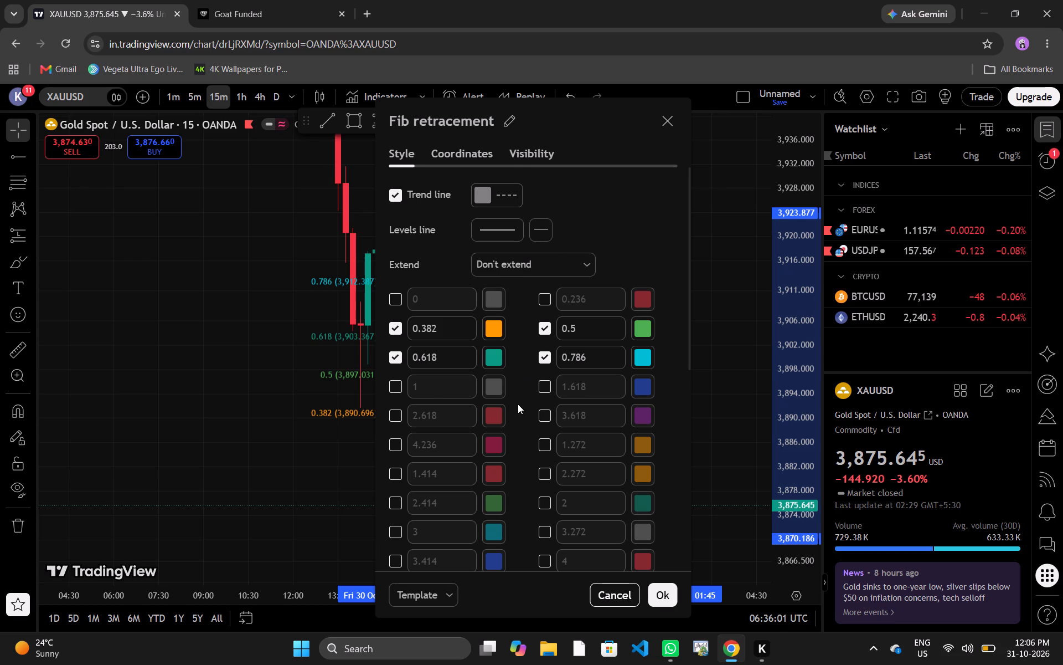
scroll(518, 404, "down", 7)
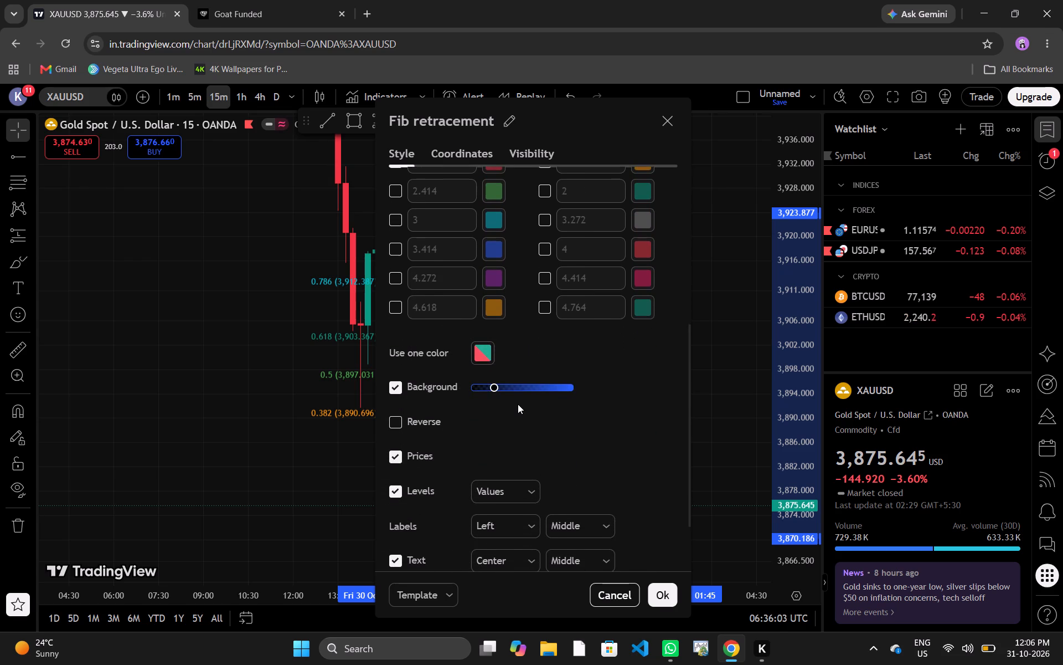
scroll(518, 404, "down", 2)
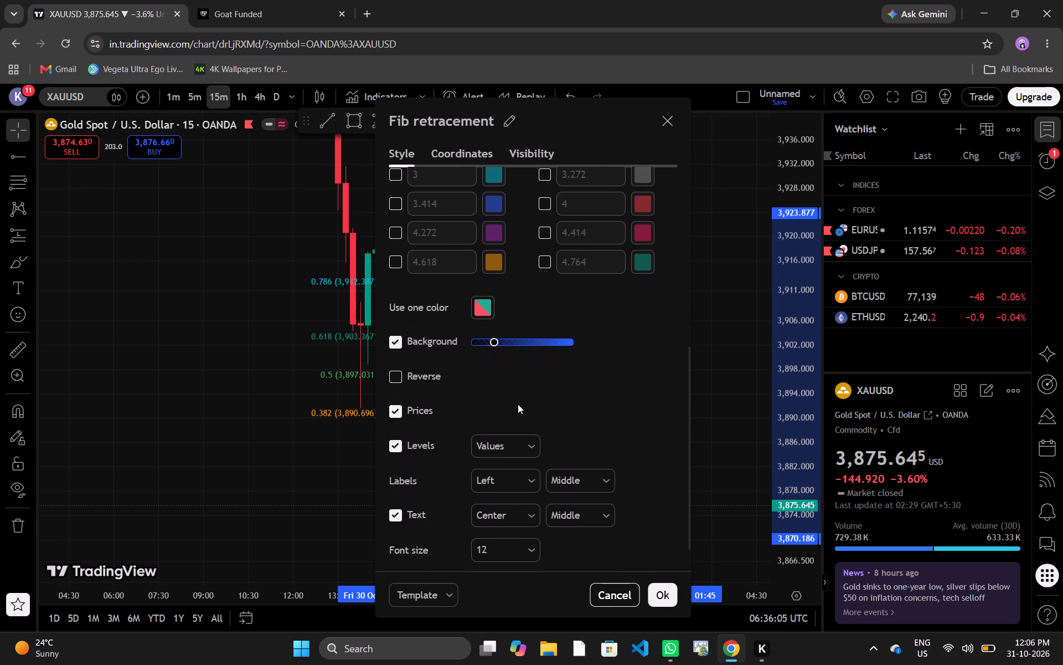
scroll(518, 404, "down", 4)
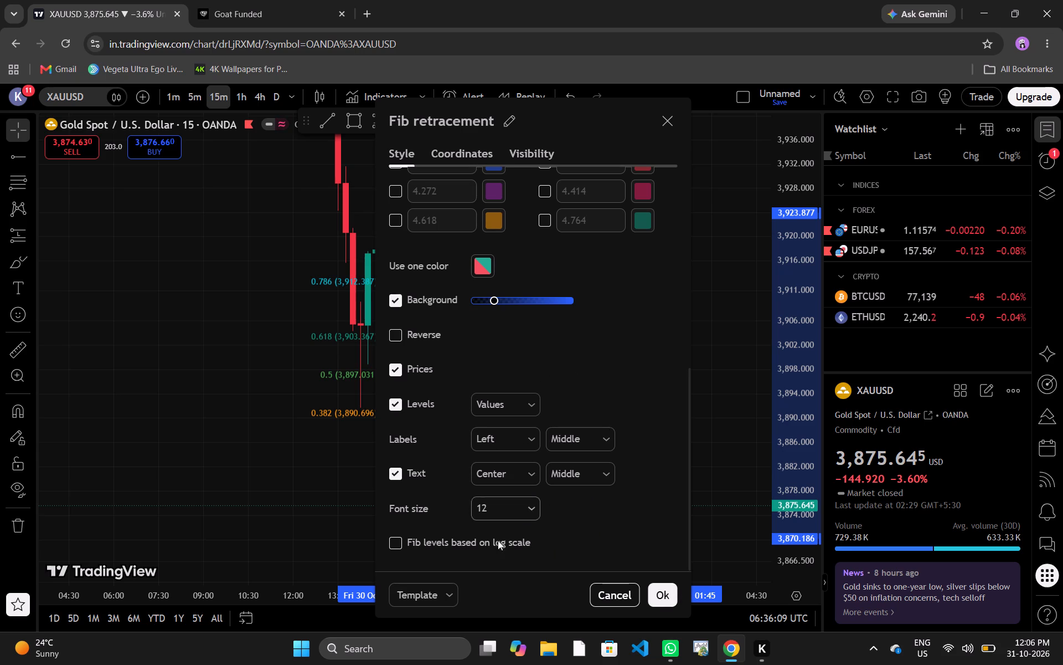
left_click(654, 594)
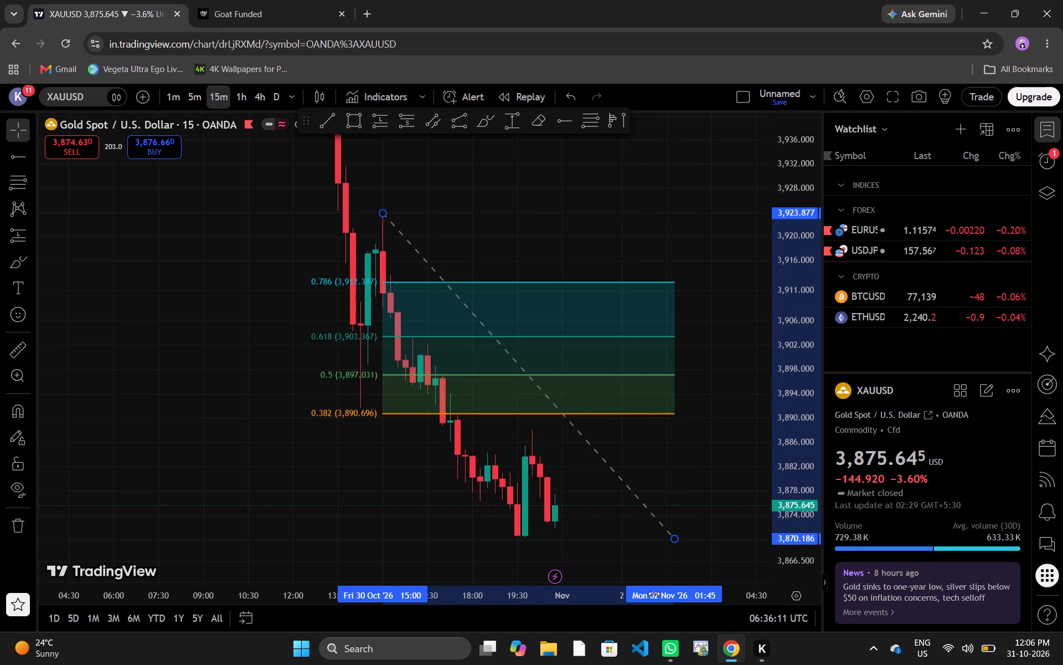
Review the coordinates and timeframe visibility settings of the Fibonacci retracement.
left_click(559, 416)
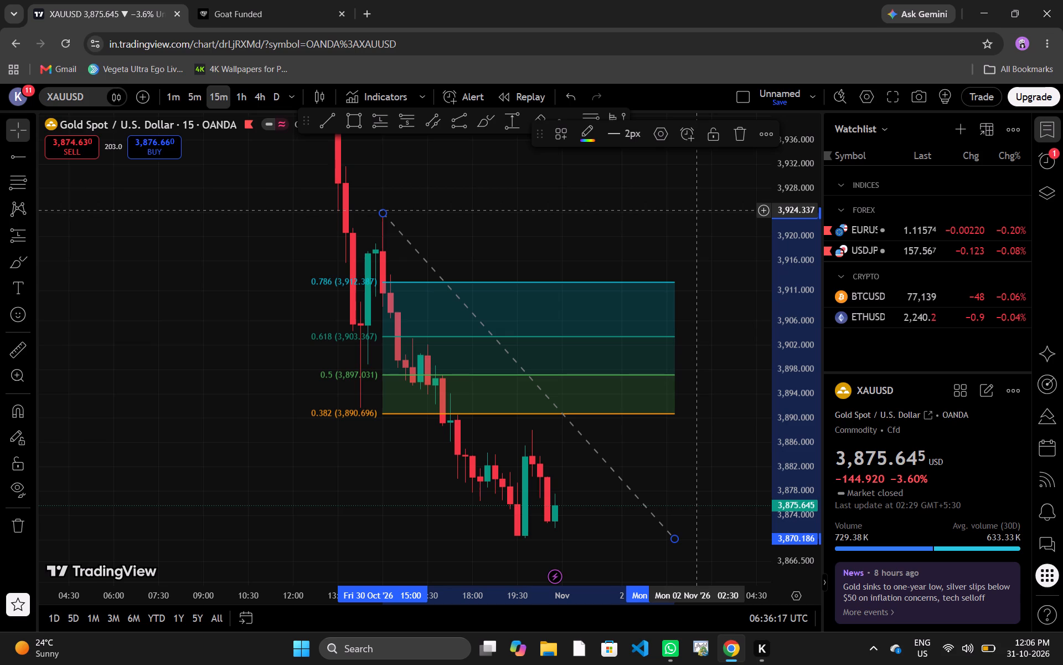
left_click(661, 132)
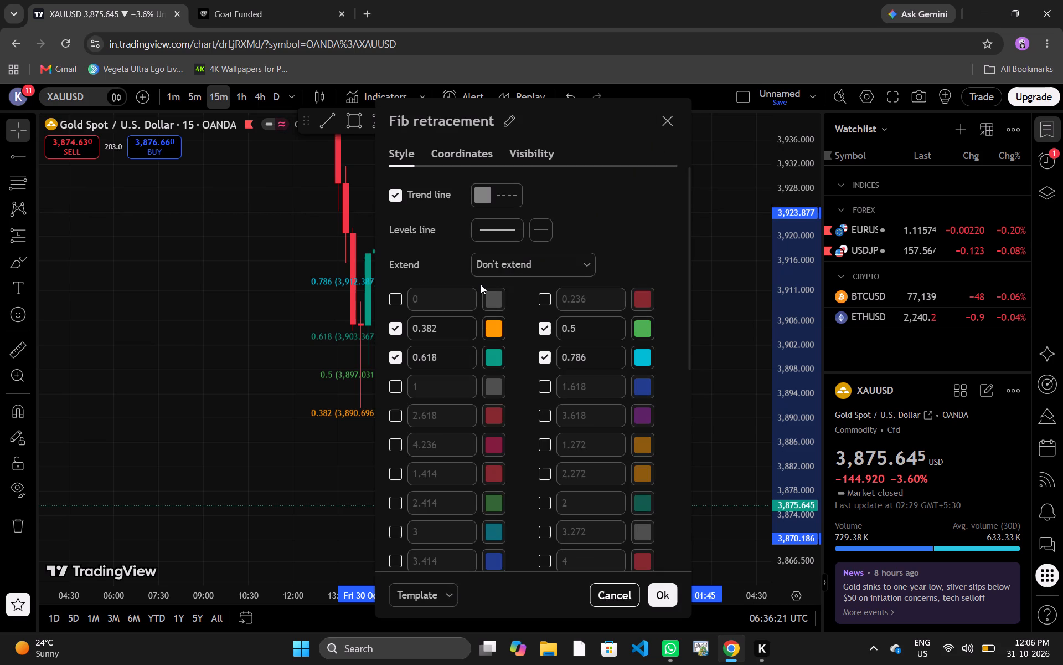
scroll(481, 284, "up", 9)
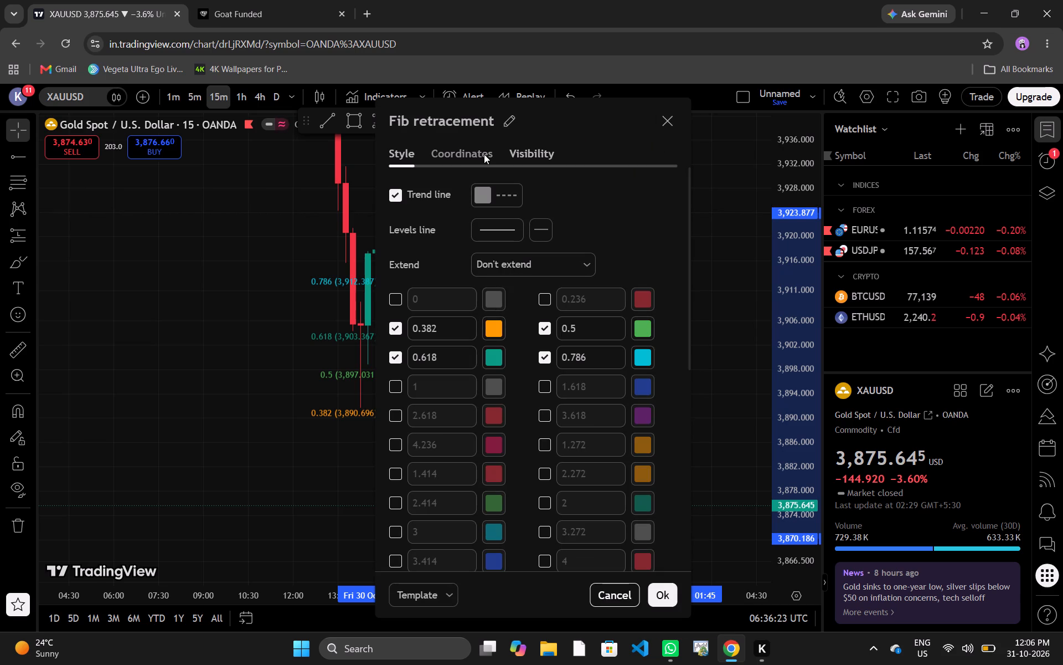
double_click(484, 154)
left_click_drag(530, 140, 530, 156)
left_click(531, 175)
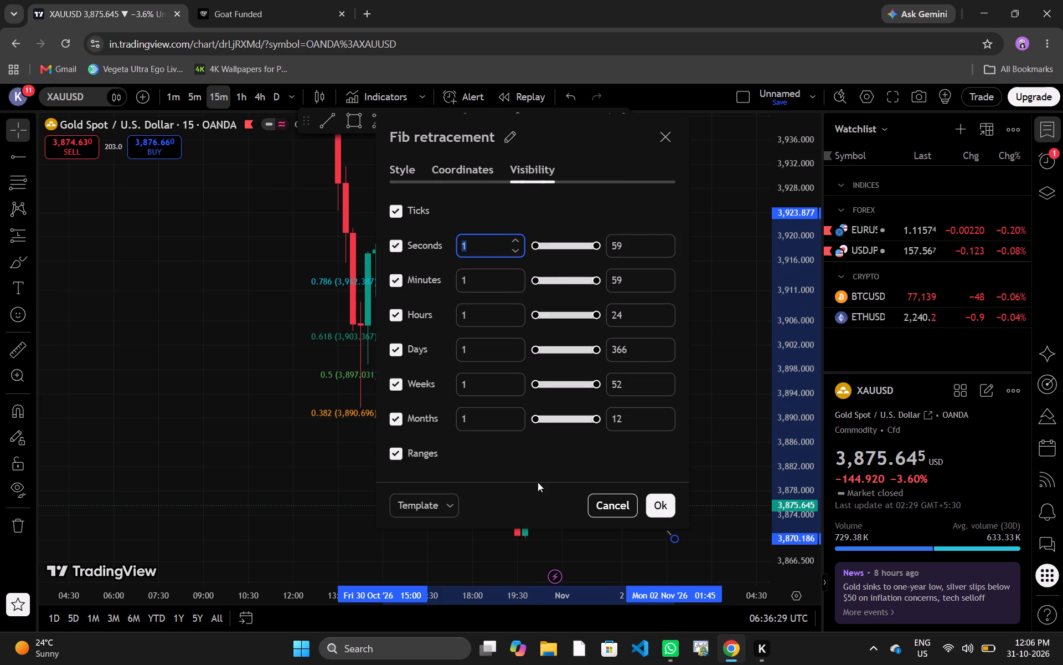
left_click(412, 171)
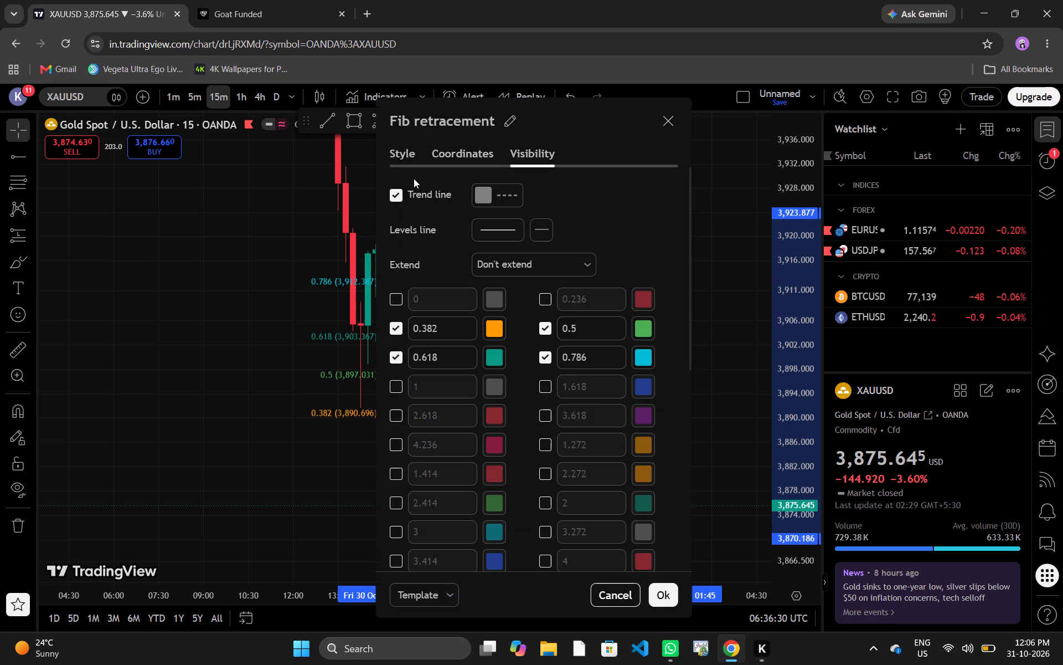
Colour the retracement's 0.382 level white with 90% opacity.
scroll(541, 262, "down", 1)
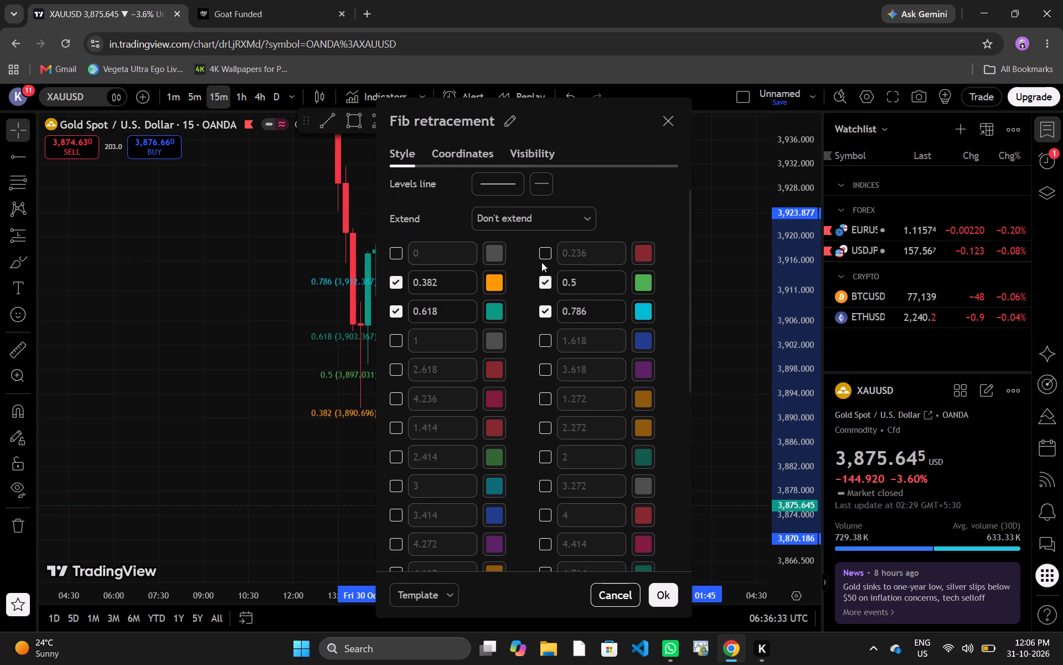
scroll(541, 262, "down", 2)
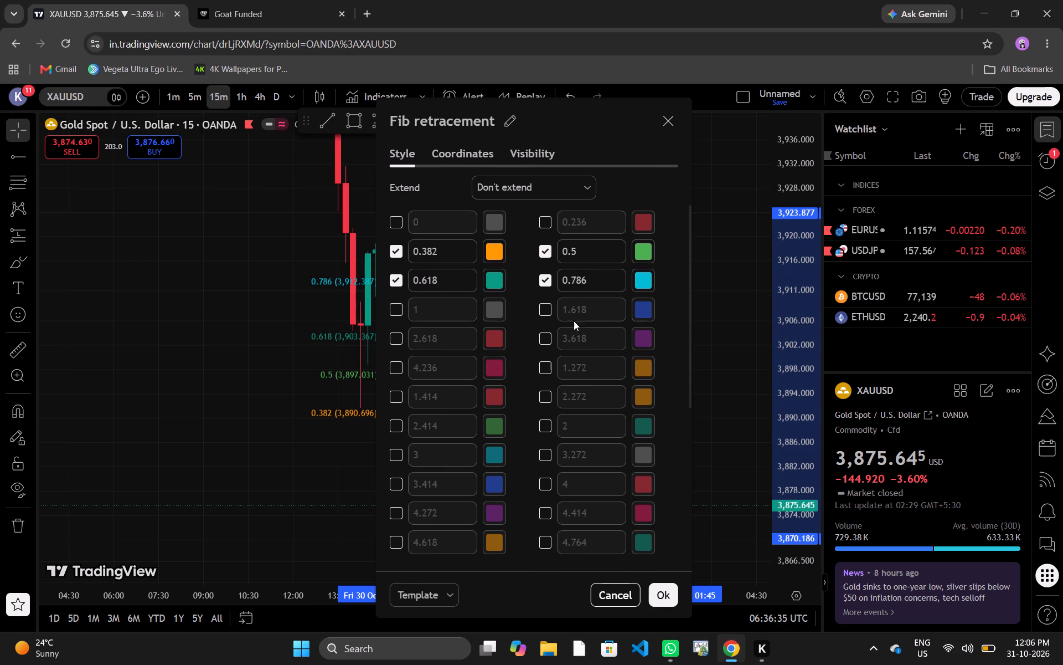
left_click(494, 249)
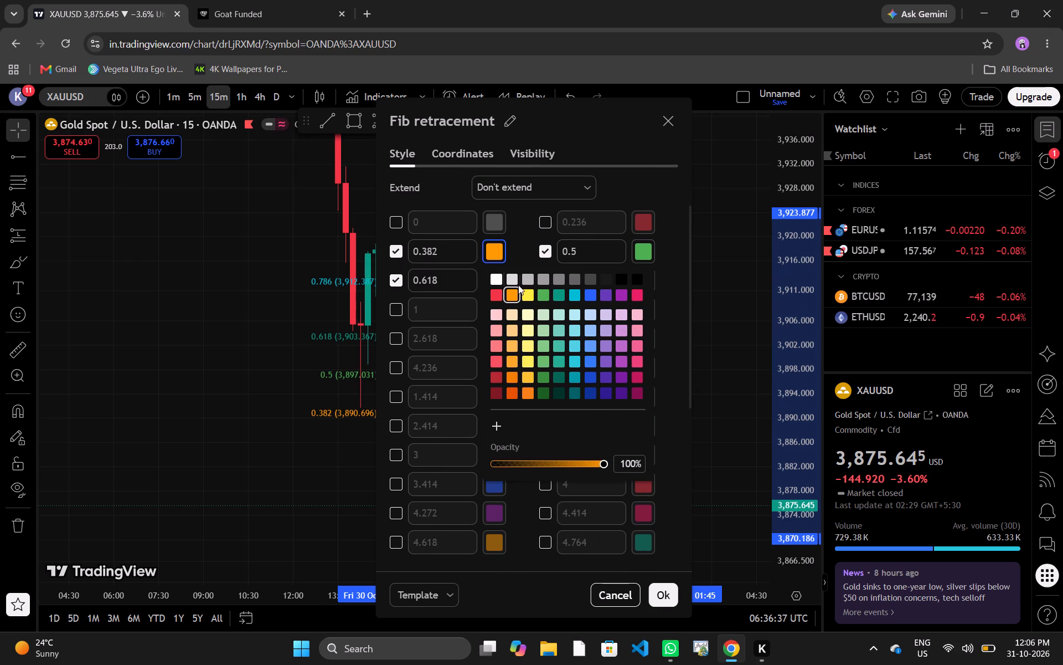
left_click(637, 279)
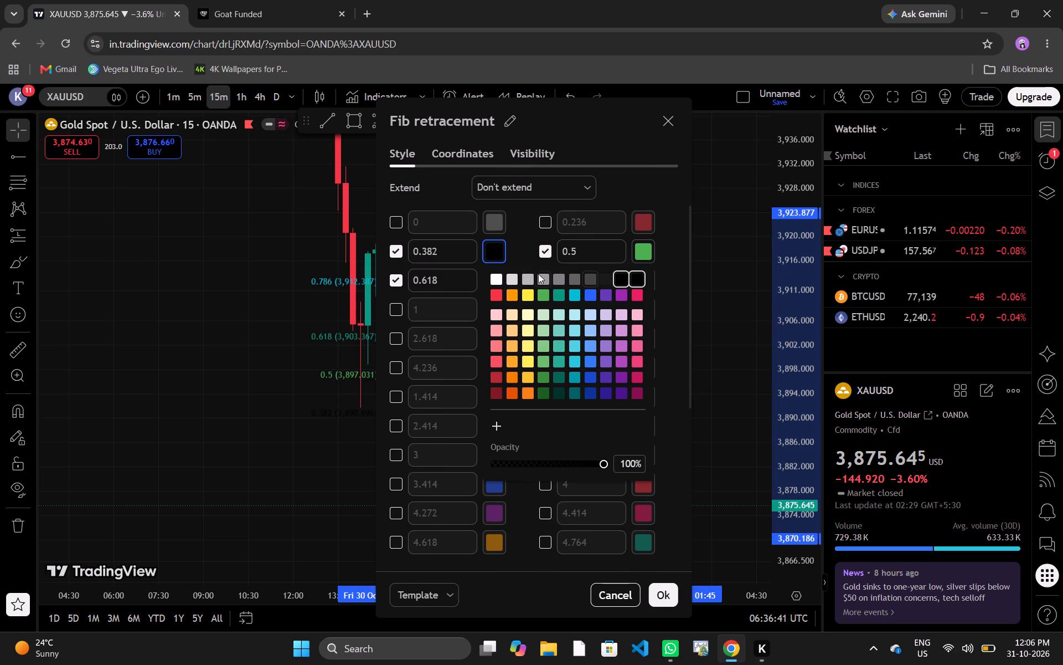
left_click(495, 279)
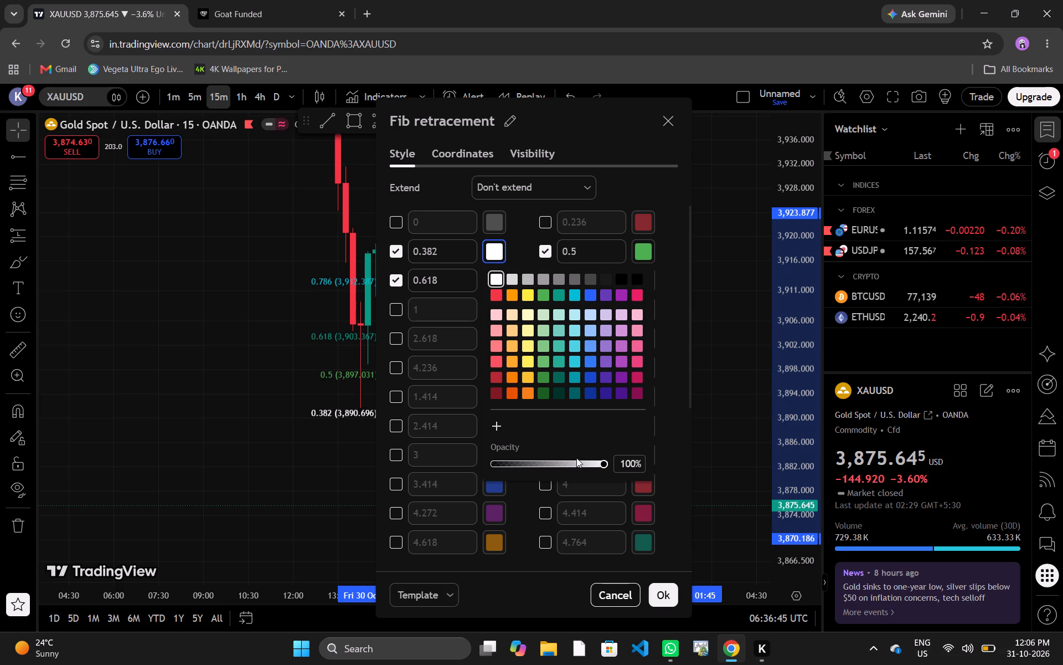
left_click_drag(602, 460, 522, 457)
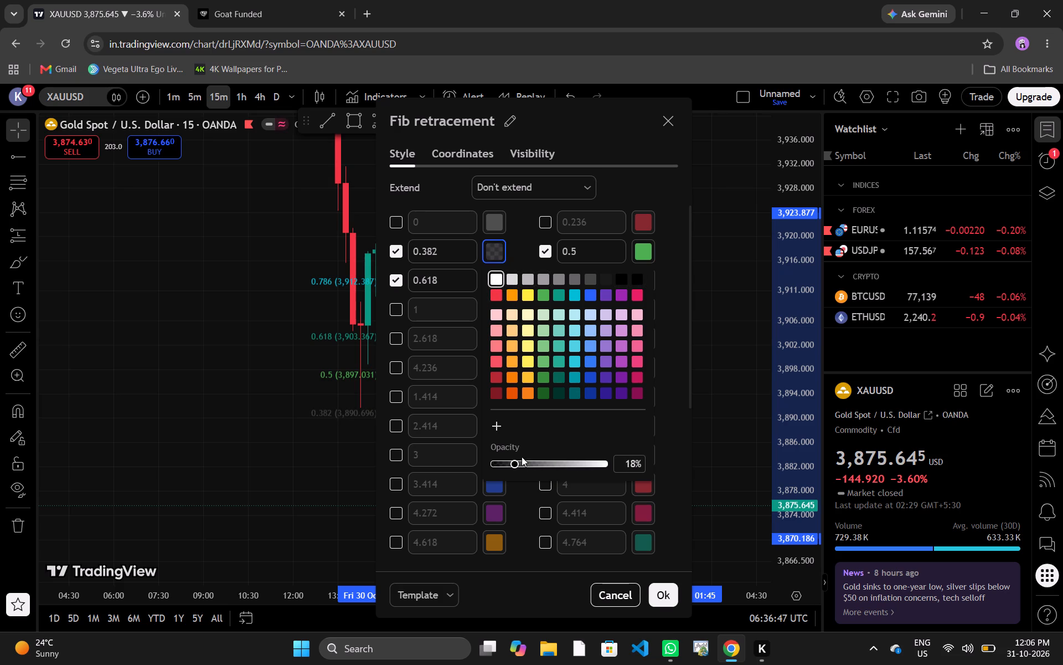
left_click_drag(522, 457, 544, 468)
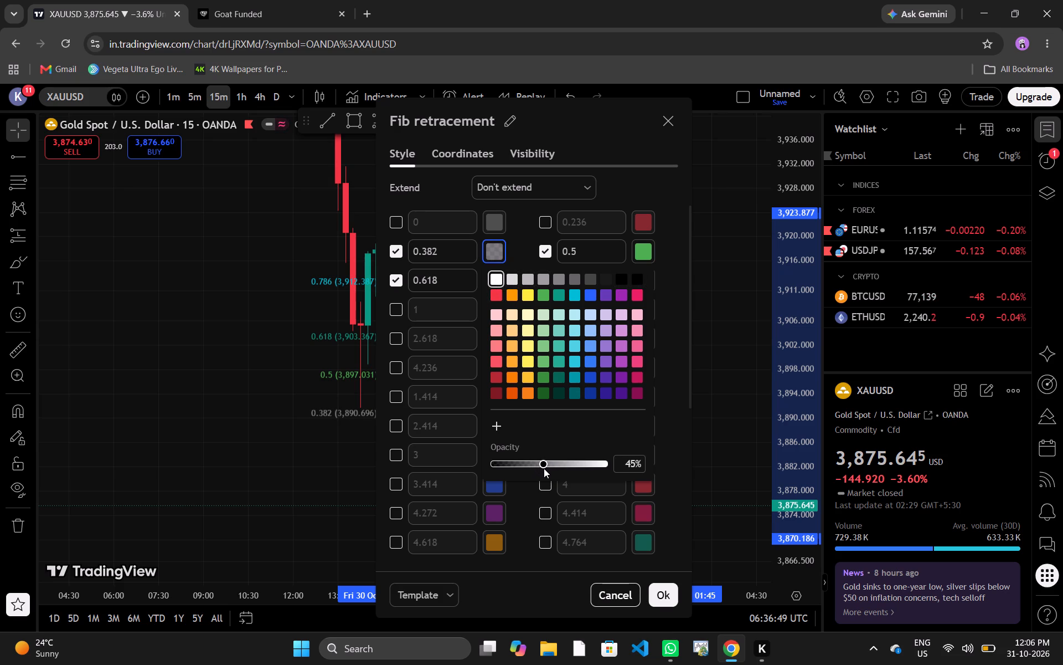
left_click_drag(544, 468, 540, 477)
left_click_drag(540, 477, 539, 475)
left_click_drag(539, 464, 636, 473)
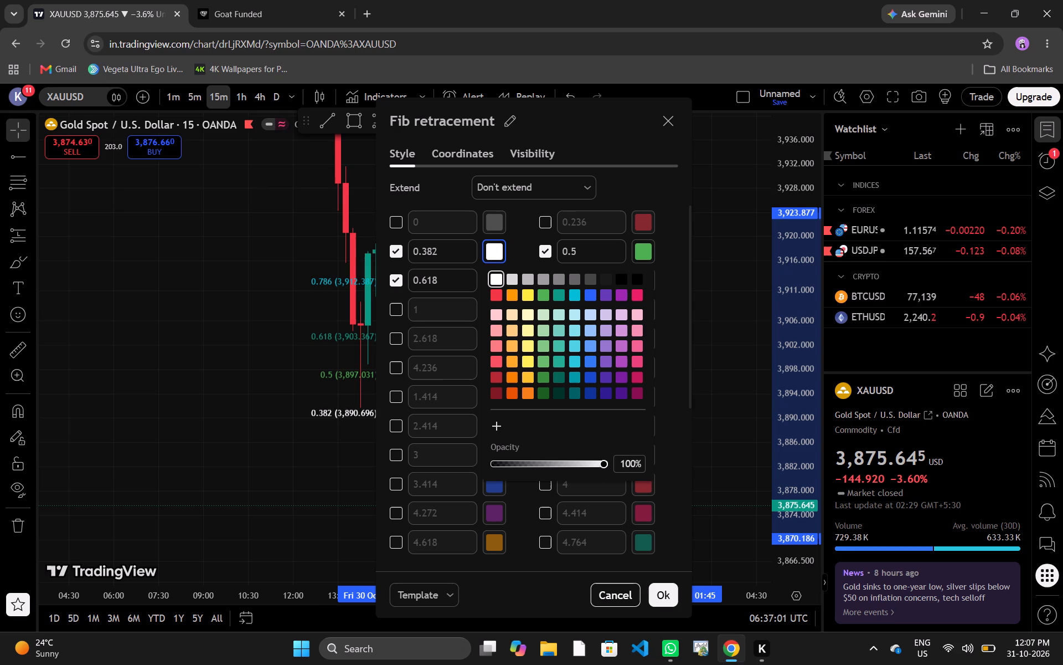
left_click_drag(636, 473, 639, 473)
left_click_drag(603, 463, 594, 465)
left_click_drag(594, 465, 592, 465)
Show level 1 of the Fibonacci retracement again.
left_click(394, 313)
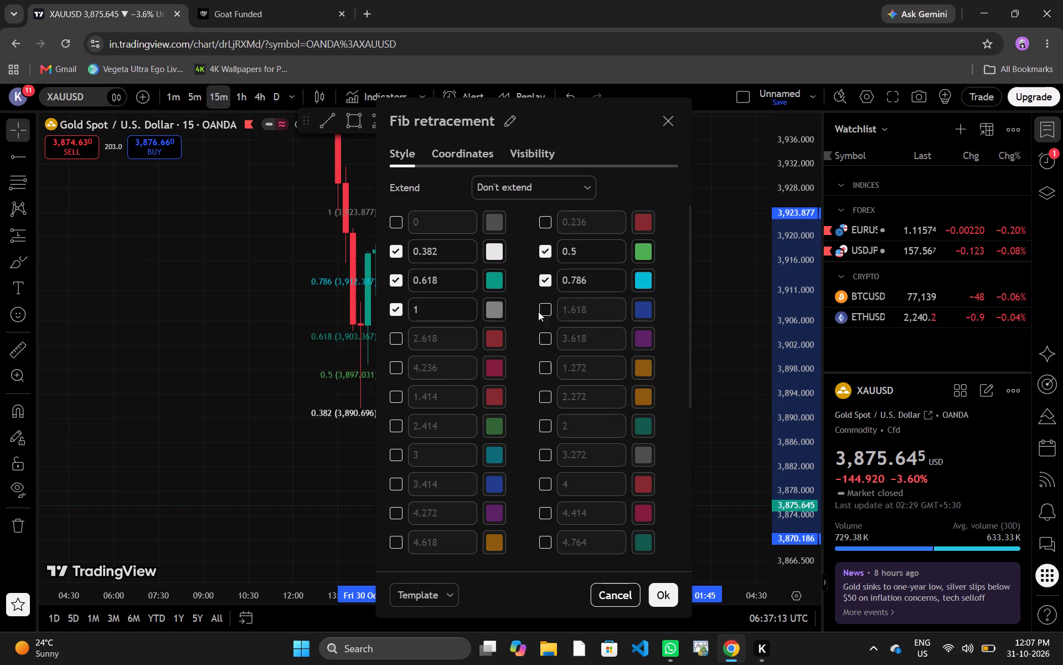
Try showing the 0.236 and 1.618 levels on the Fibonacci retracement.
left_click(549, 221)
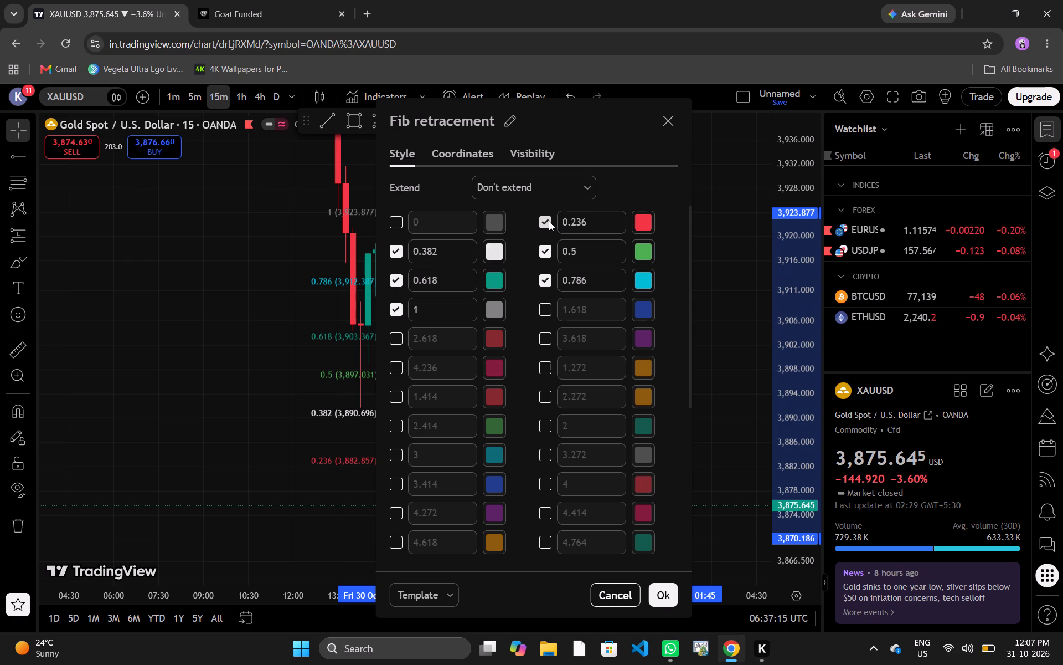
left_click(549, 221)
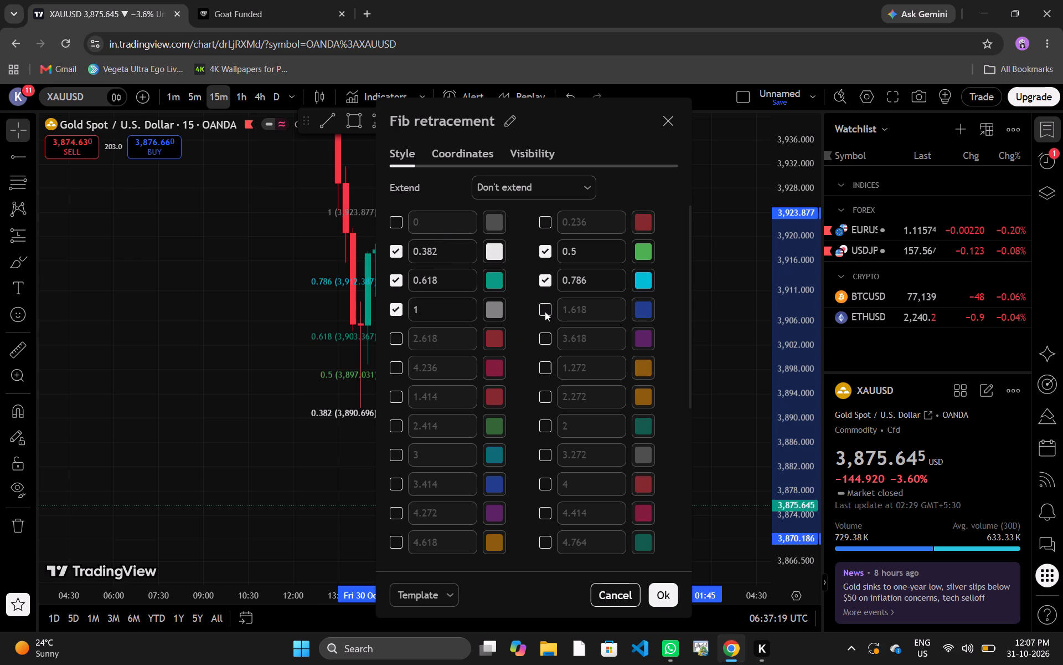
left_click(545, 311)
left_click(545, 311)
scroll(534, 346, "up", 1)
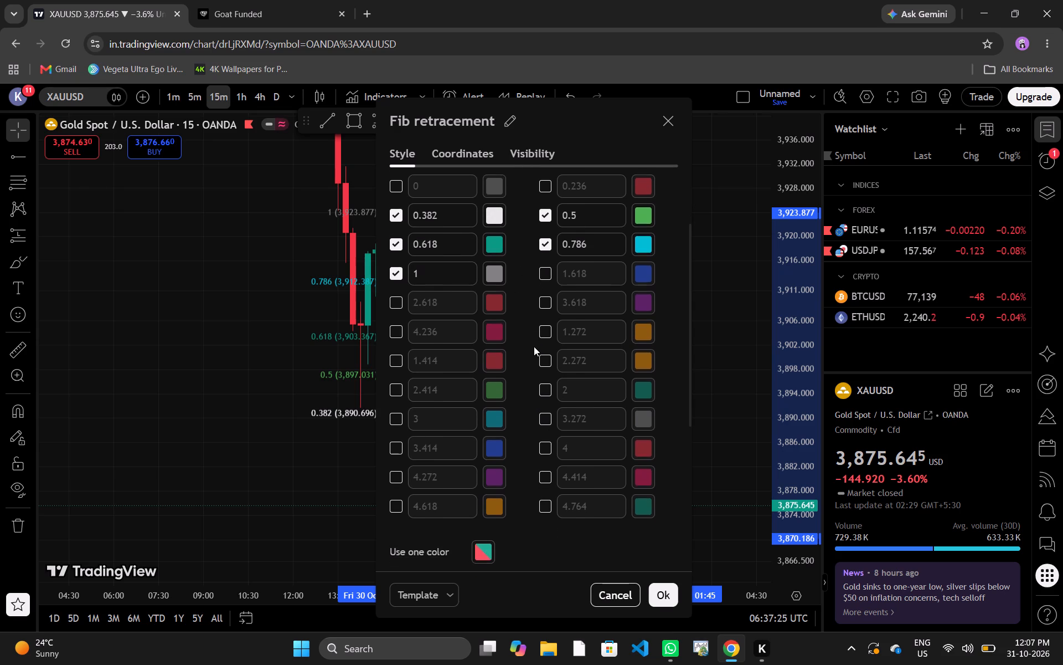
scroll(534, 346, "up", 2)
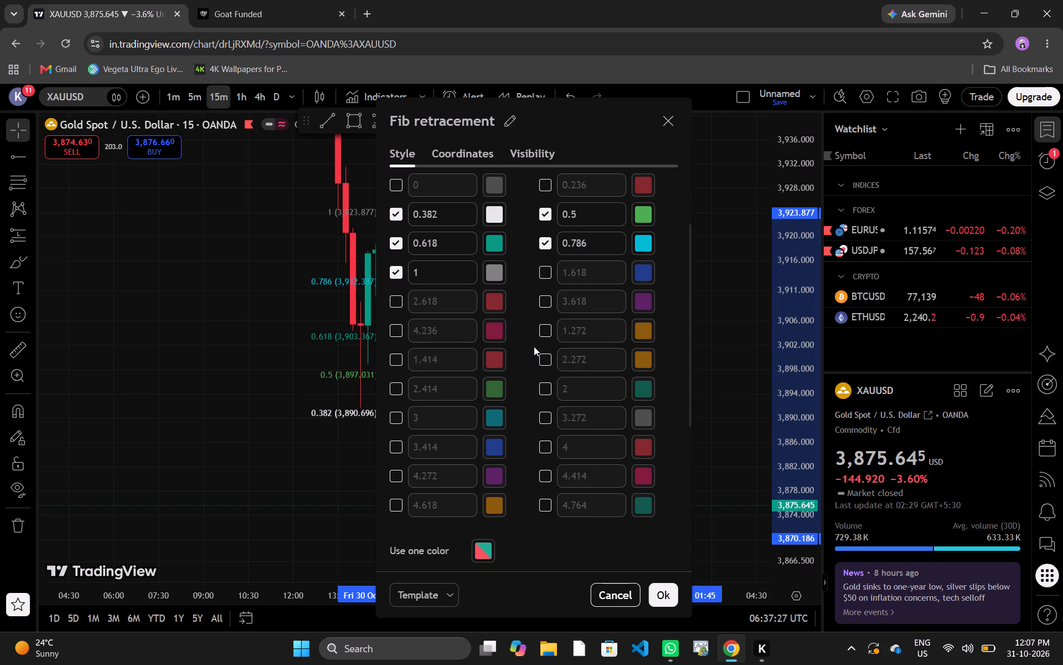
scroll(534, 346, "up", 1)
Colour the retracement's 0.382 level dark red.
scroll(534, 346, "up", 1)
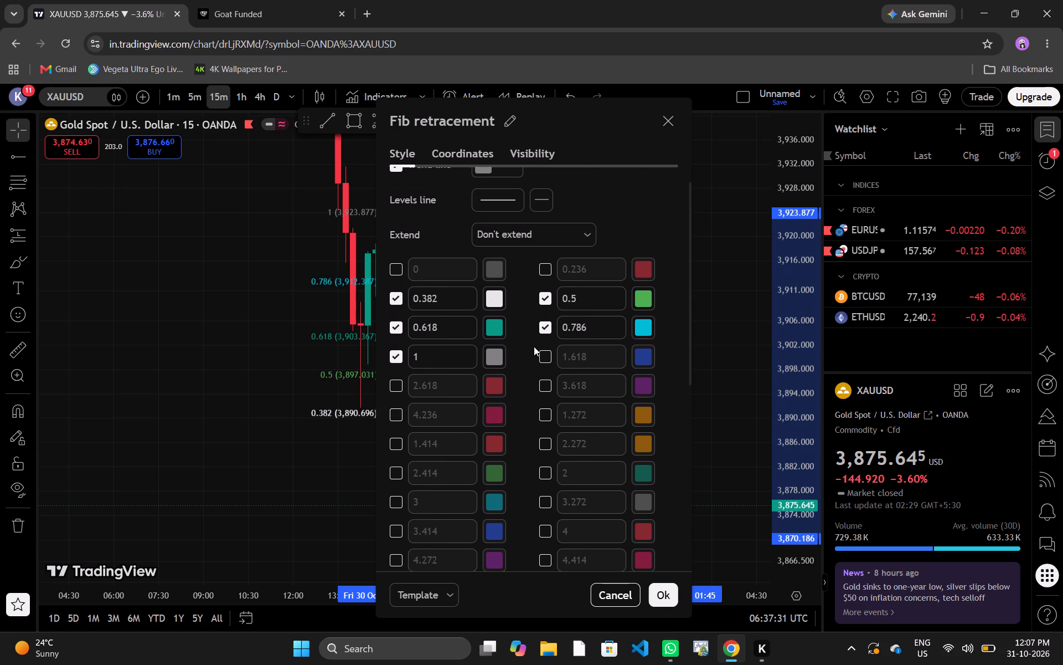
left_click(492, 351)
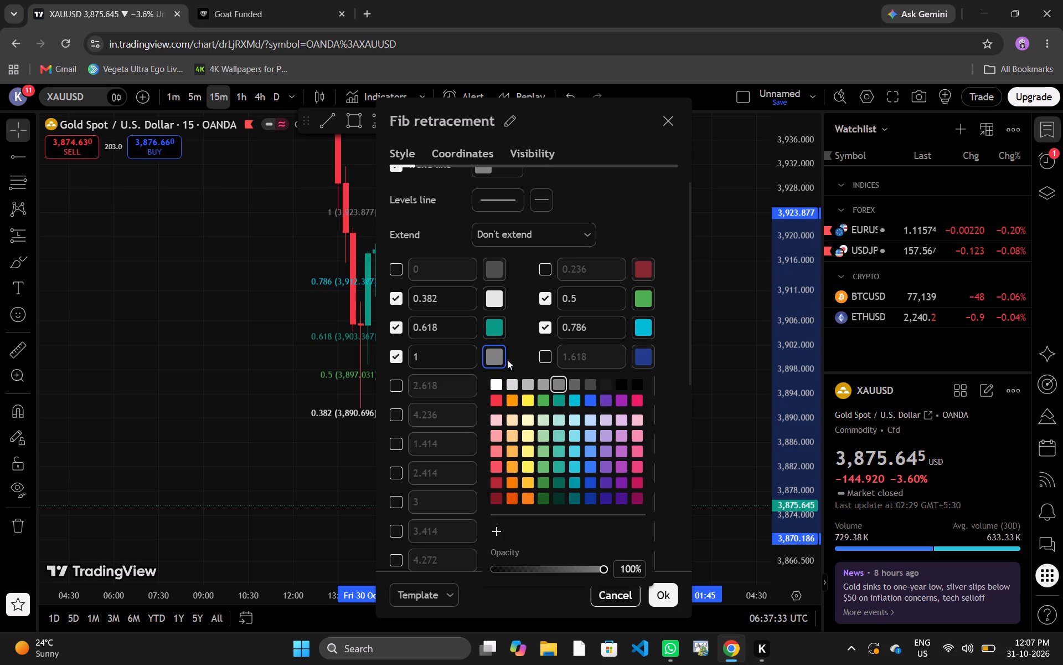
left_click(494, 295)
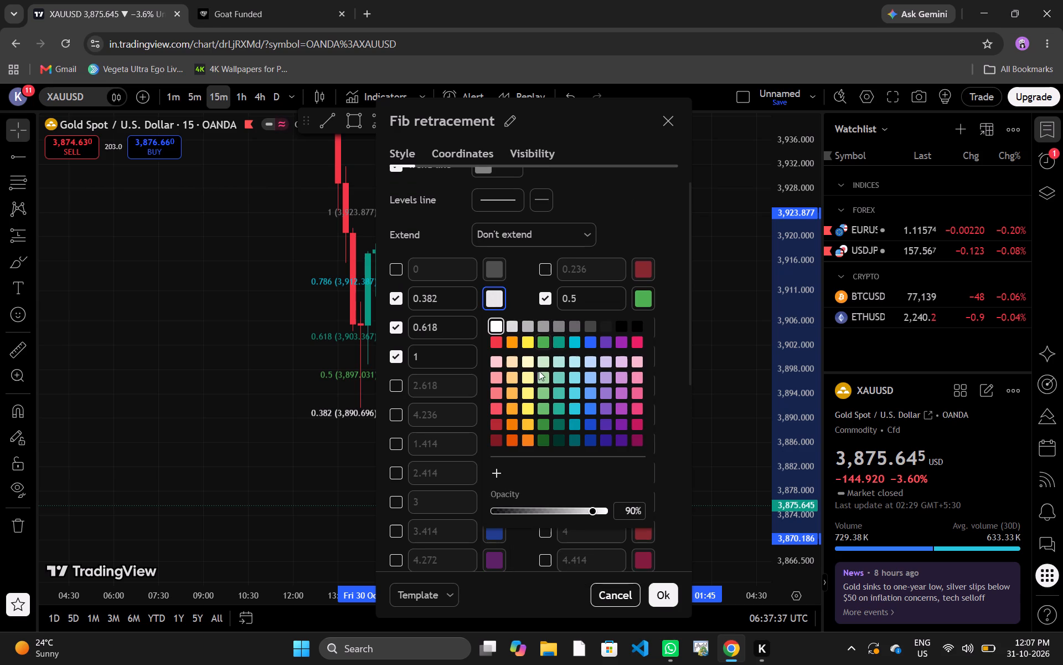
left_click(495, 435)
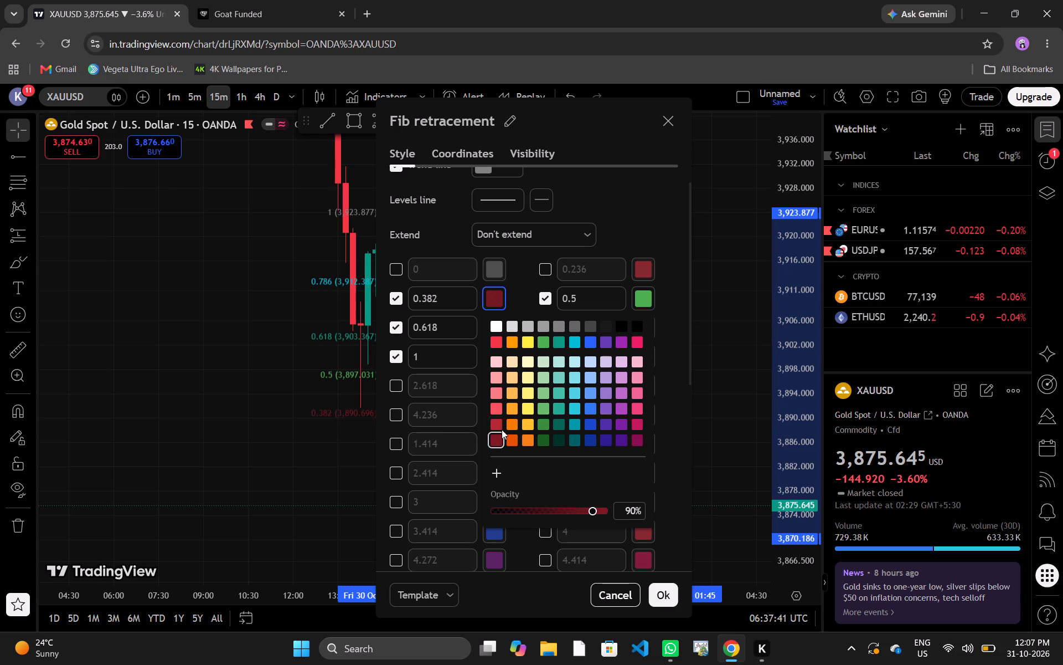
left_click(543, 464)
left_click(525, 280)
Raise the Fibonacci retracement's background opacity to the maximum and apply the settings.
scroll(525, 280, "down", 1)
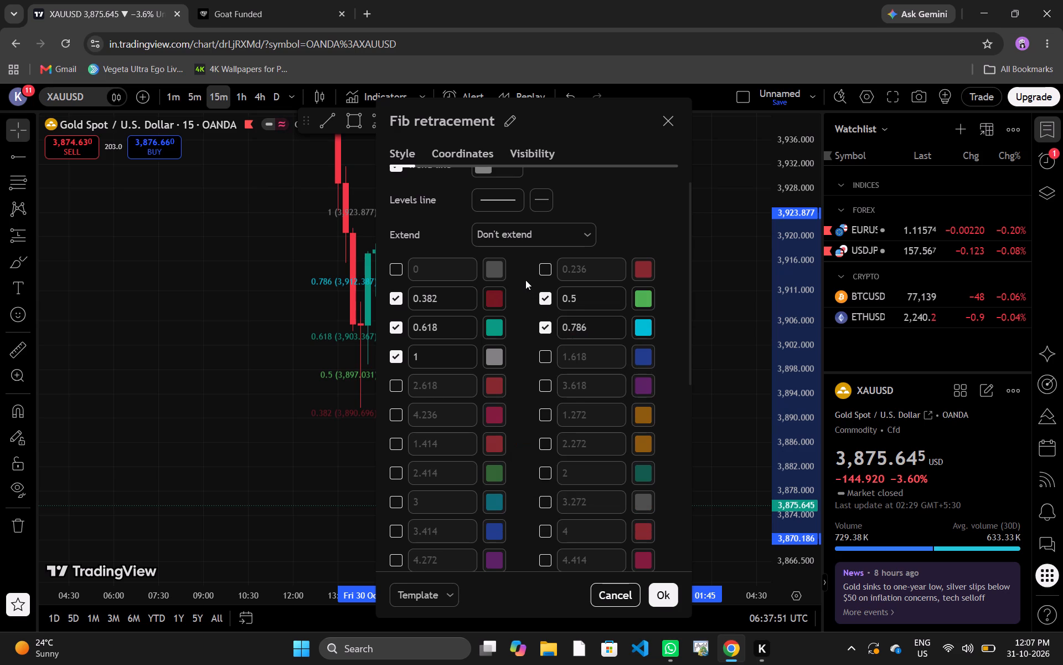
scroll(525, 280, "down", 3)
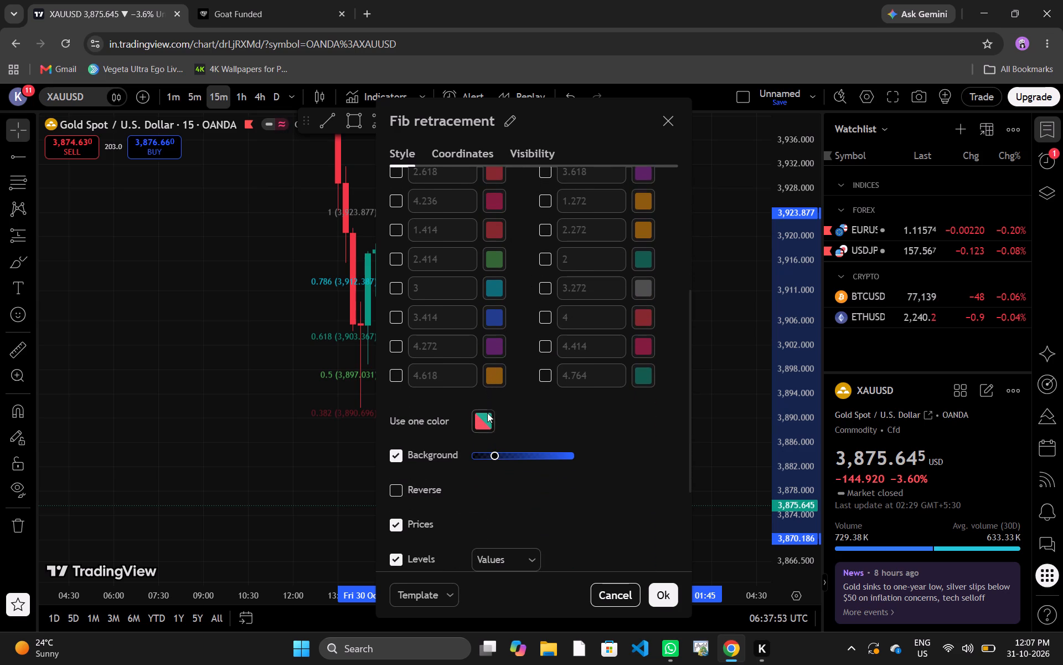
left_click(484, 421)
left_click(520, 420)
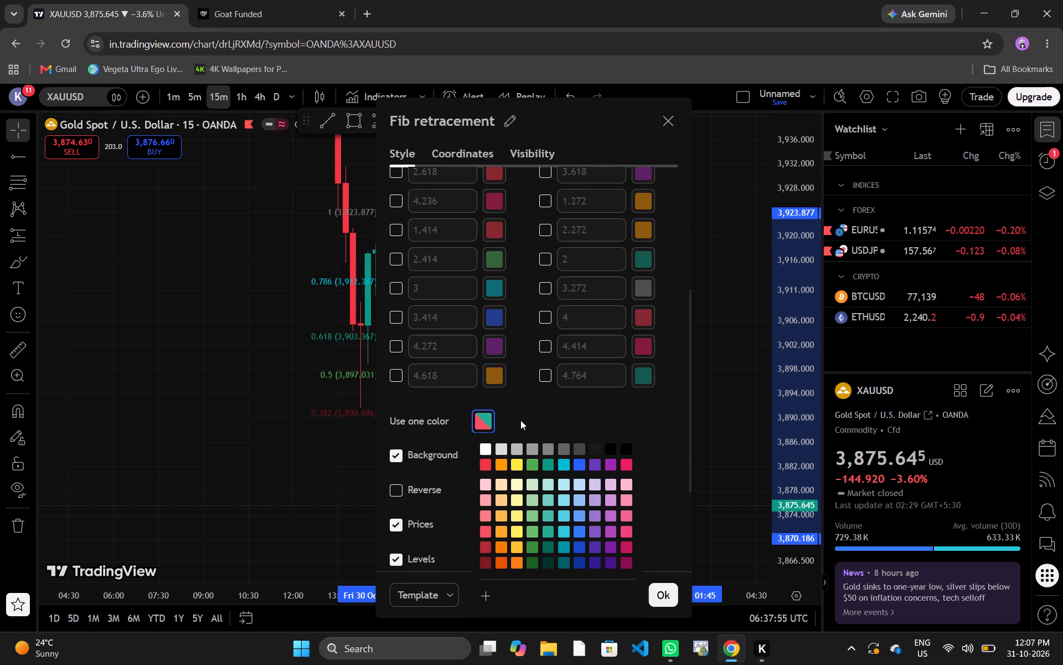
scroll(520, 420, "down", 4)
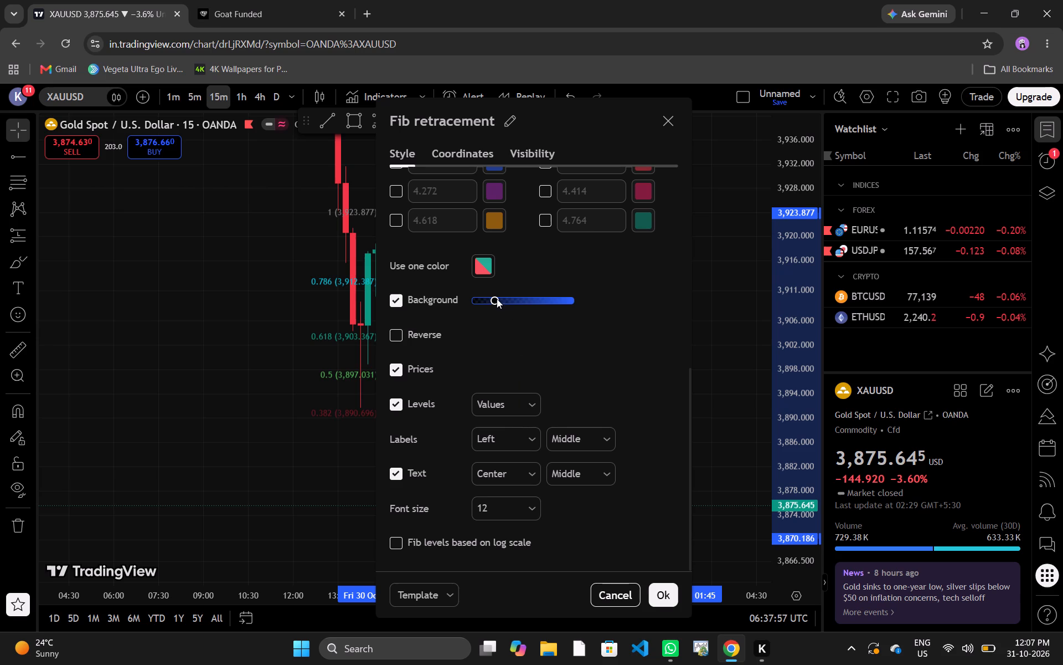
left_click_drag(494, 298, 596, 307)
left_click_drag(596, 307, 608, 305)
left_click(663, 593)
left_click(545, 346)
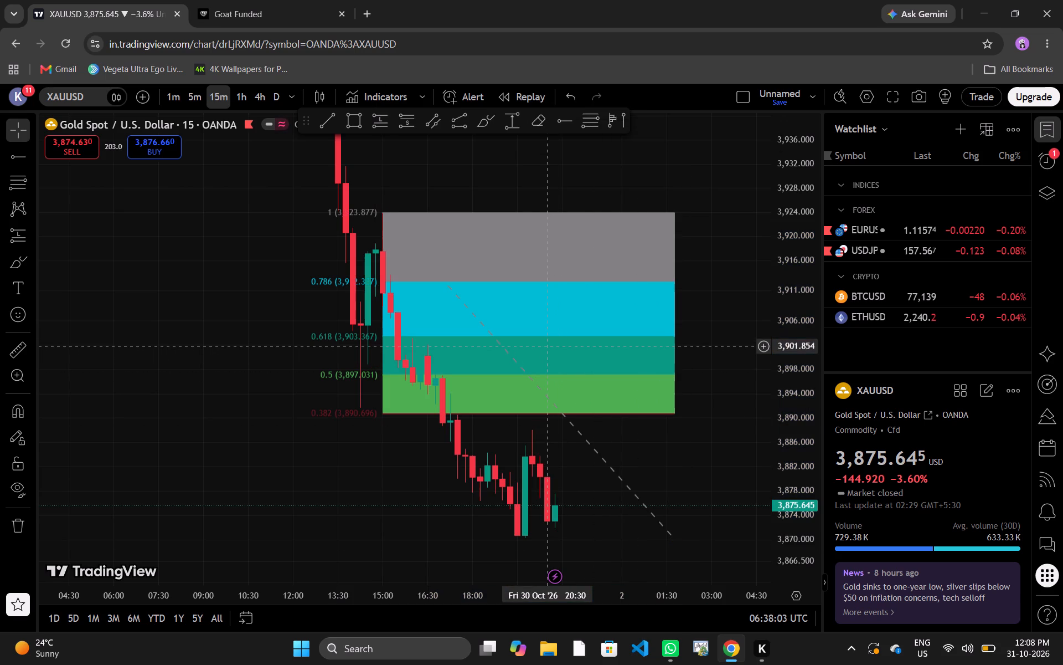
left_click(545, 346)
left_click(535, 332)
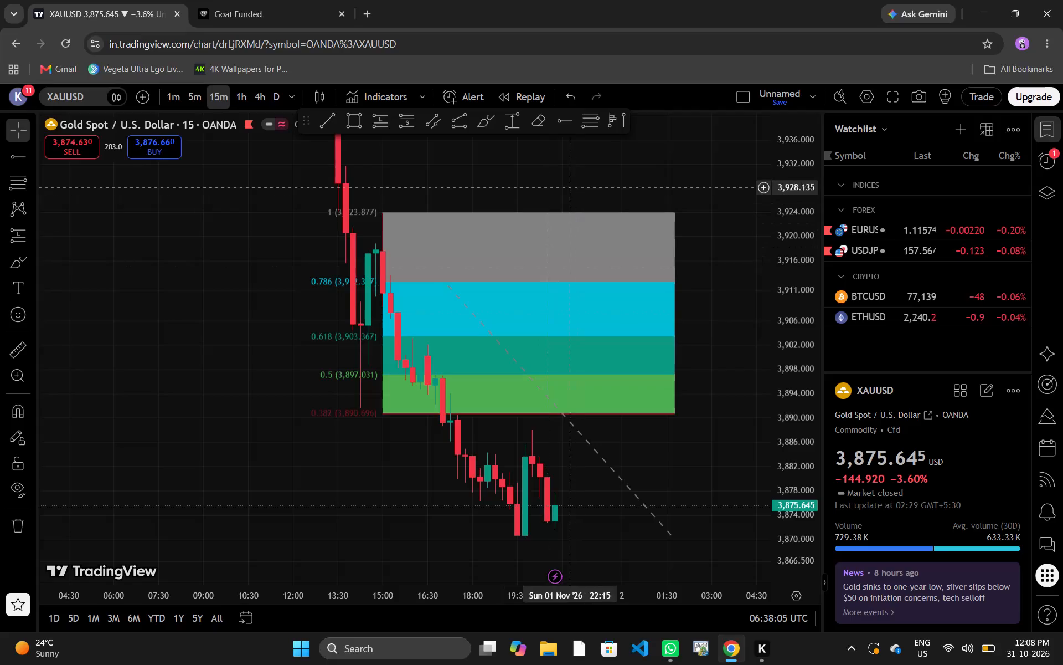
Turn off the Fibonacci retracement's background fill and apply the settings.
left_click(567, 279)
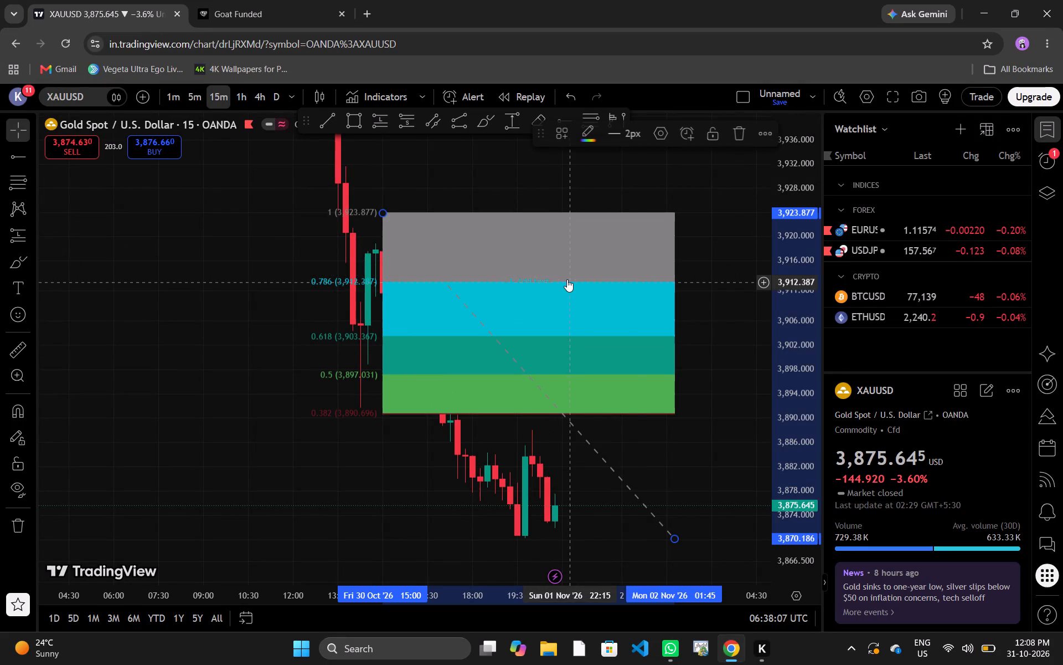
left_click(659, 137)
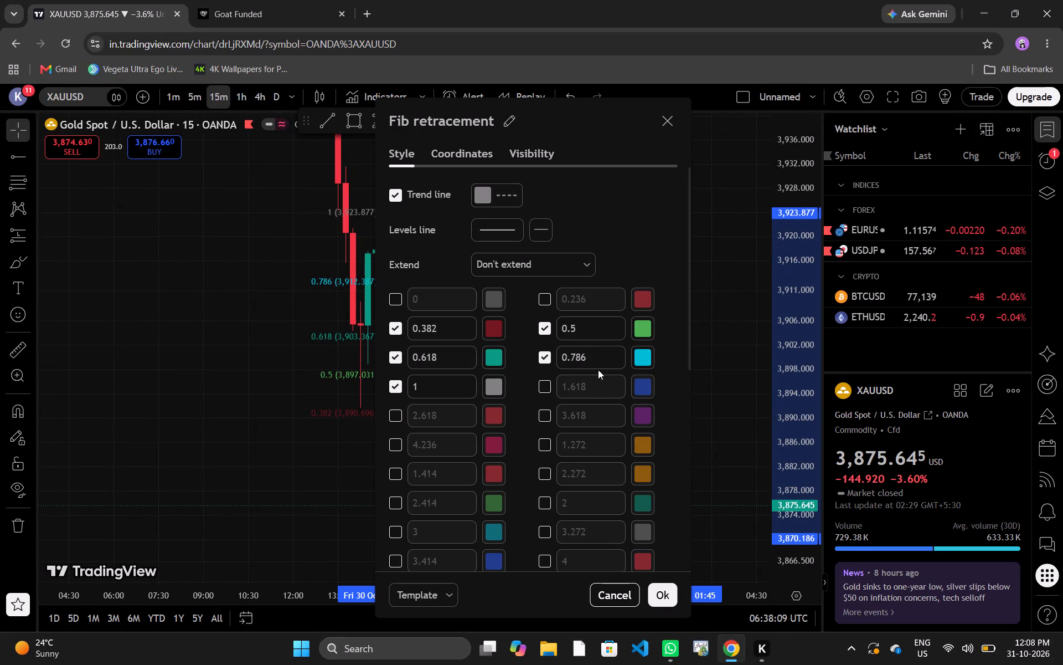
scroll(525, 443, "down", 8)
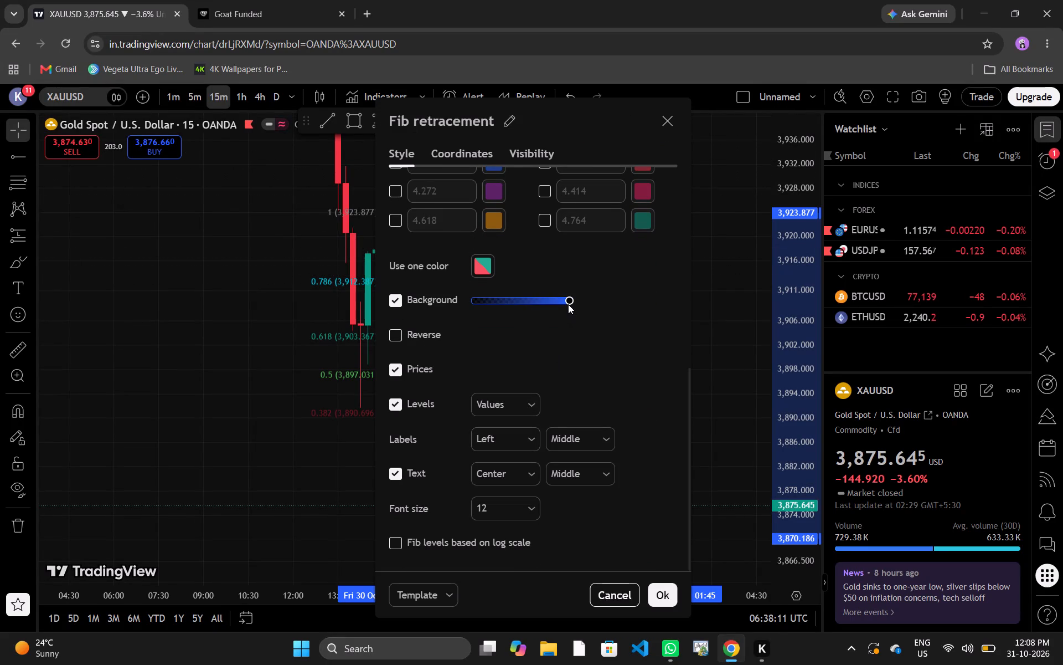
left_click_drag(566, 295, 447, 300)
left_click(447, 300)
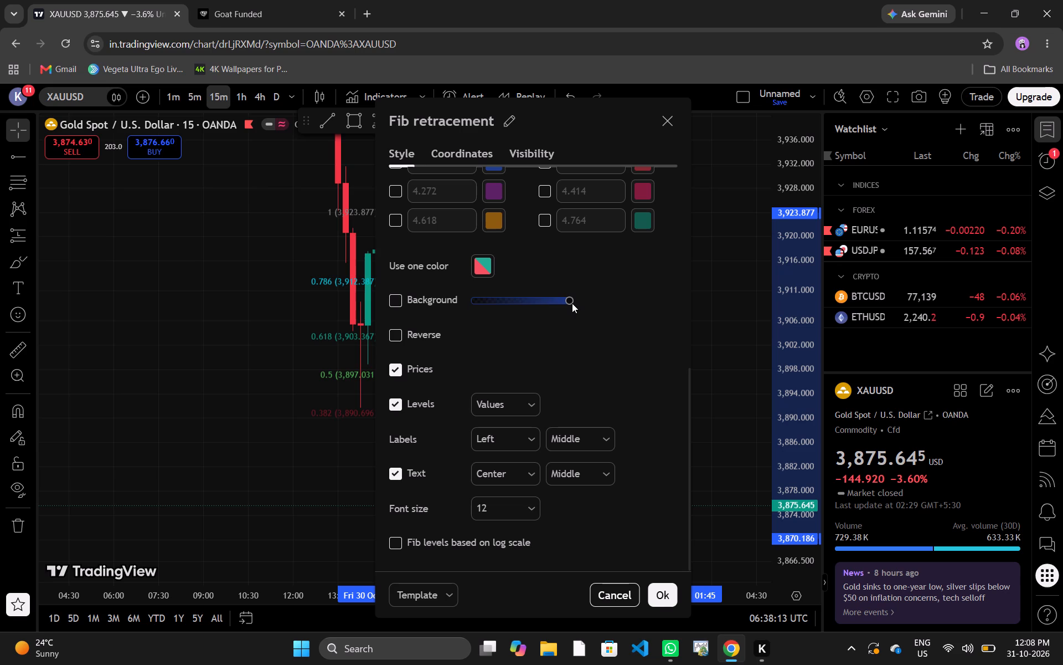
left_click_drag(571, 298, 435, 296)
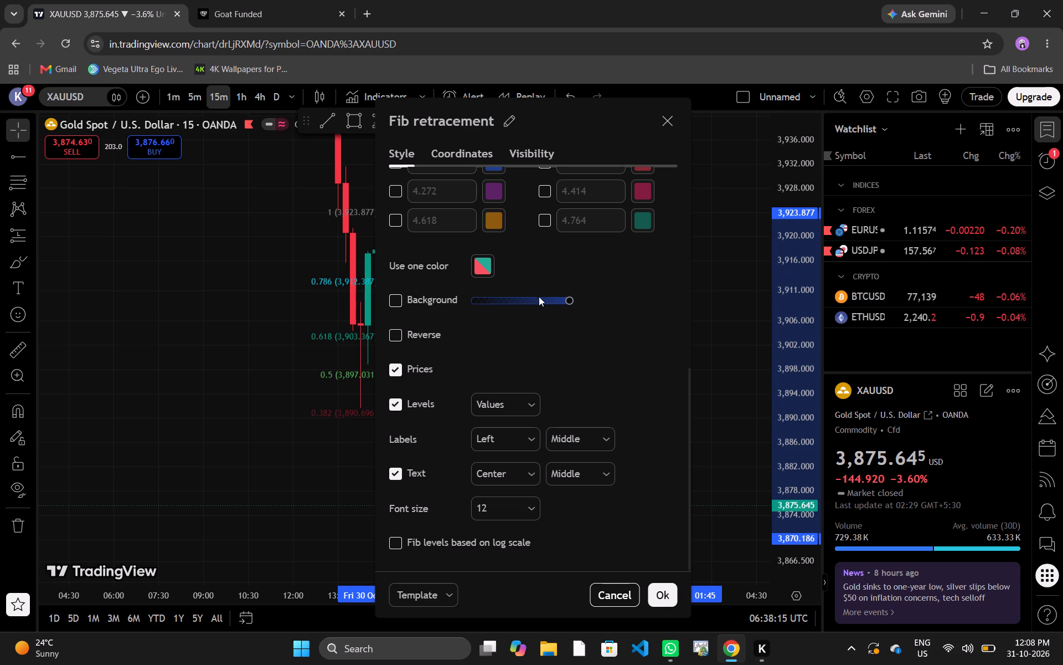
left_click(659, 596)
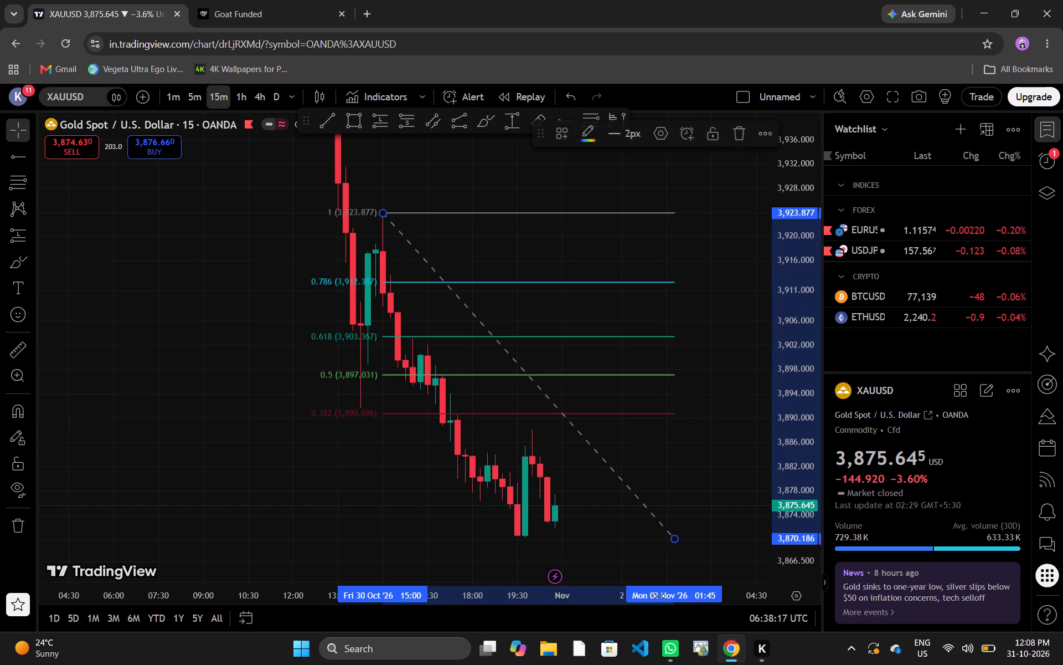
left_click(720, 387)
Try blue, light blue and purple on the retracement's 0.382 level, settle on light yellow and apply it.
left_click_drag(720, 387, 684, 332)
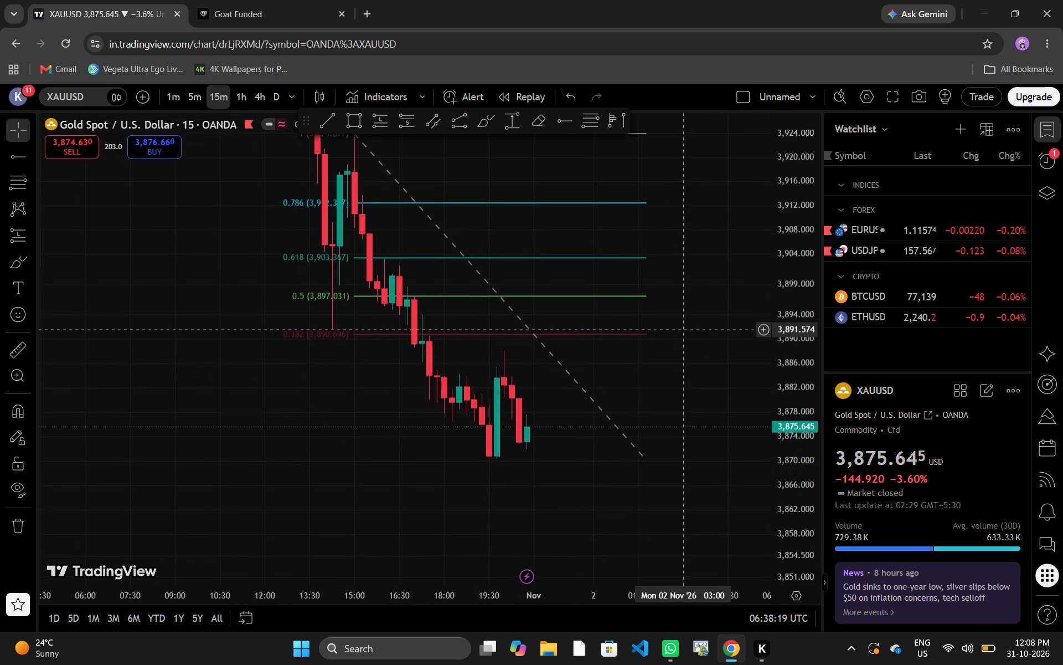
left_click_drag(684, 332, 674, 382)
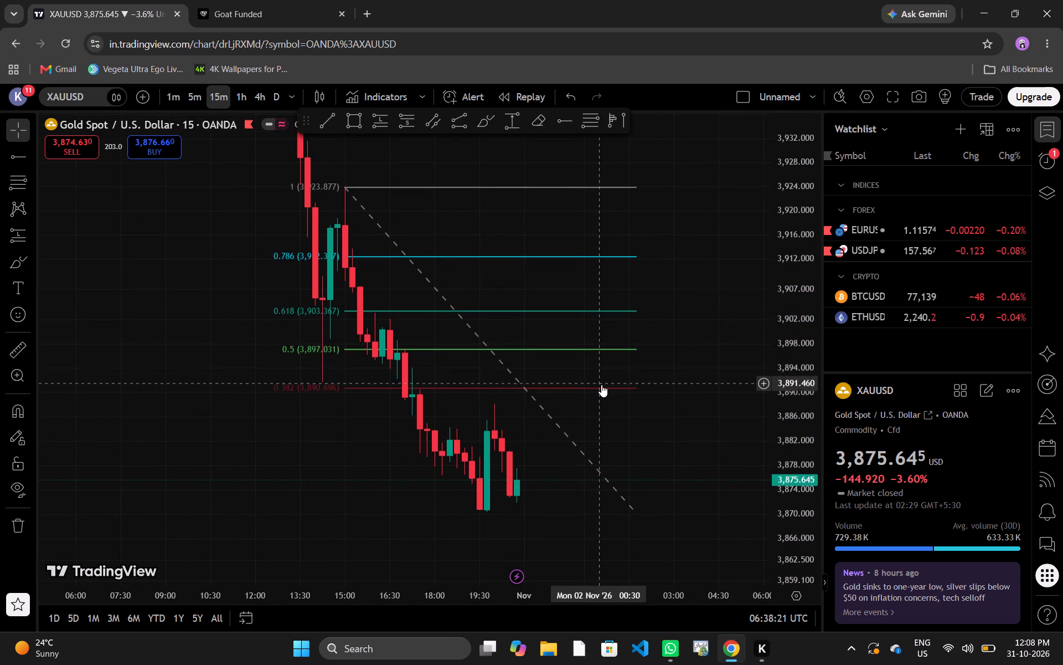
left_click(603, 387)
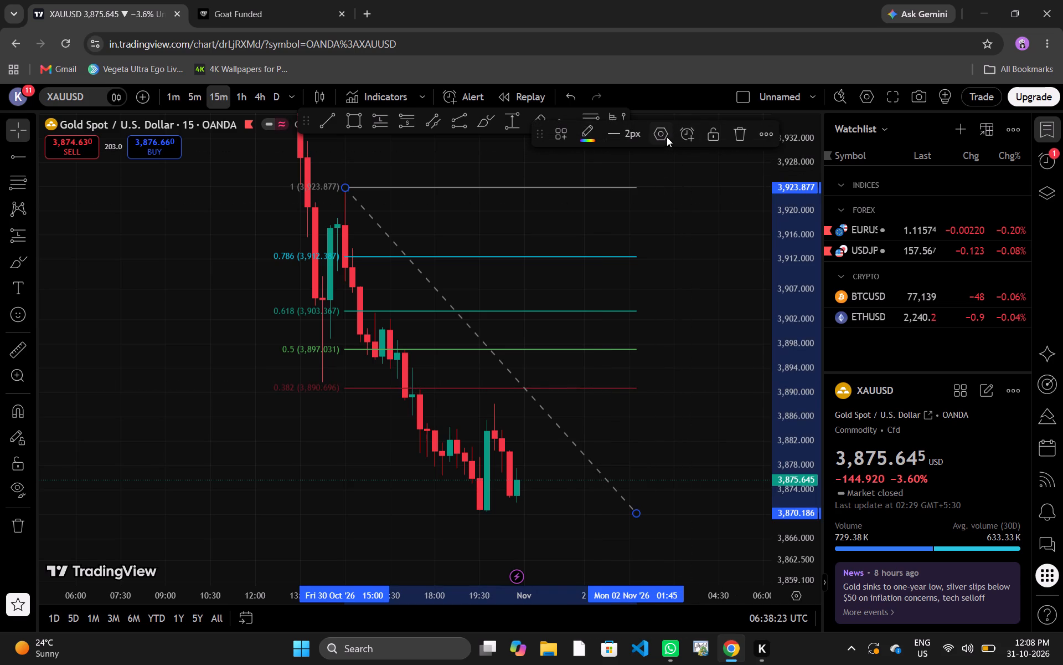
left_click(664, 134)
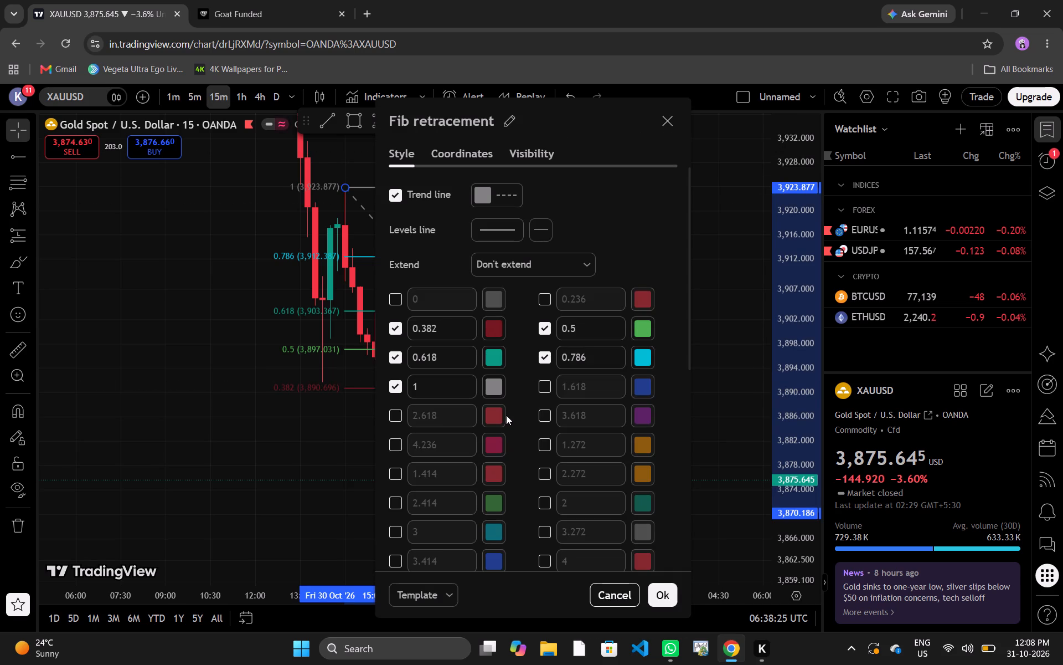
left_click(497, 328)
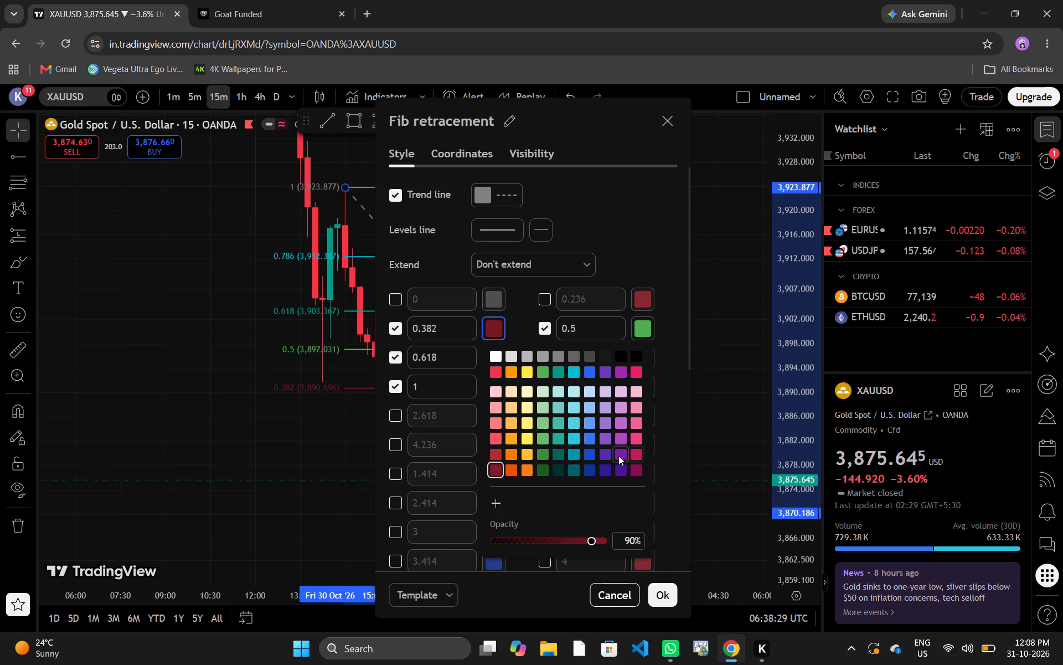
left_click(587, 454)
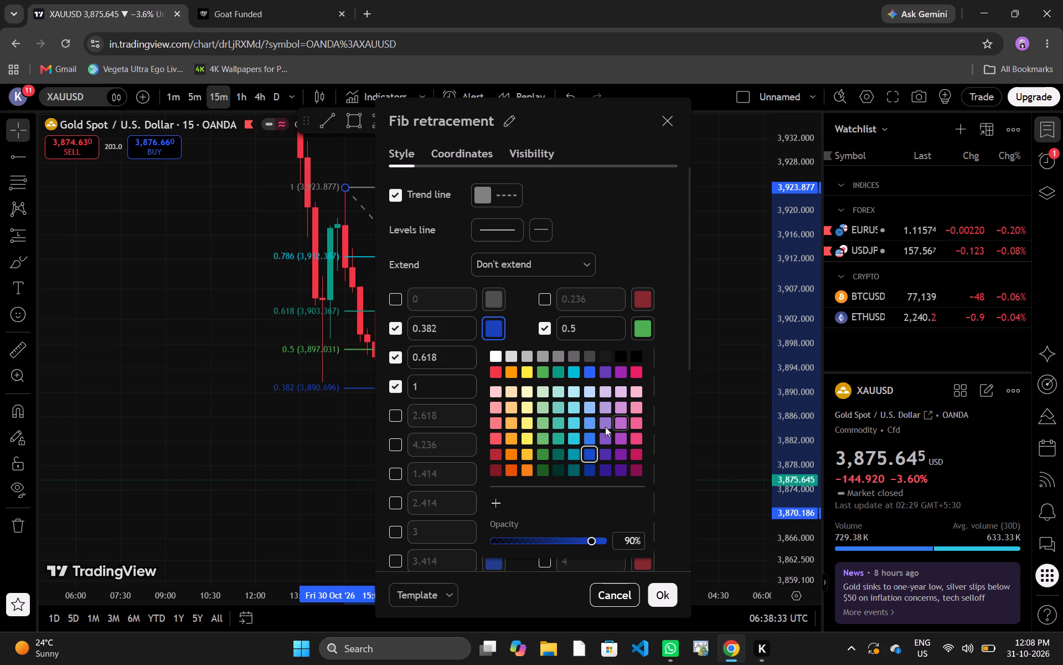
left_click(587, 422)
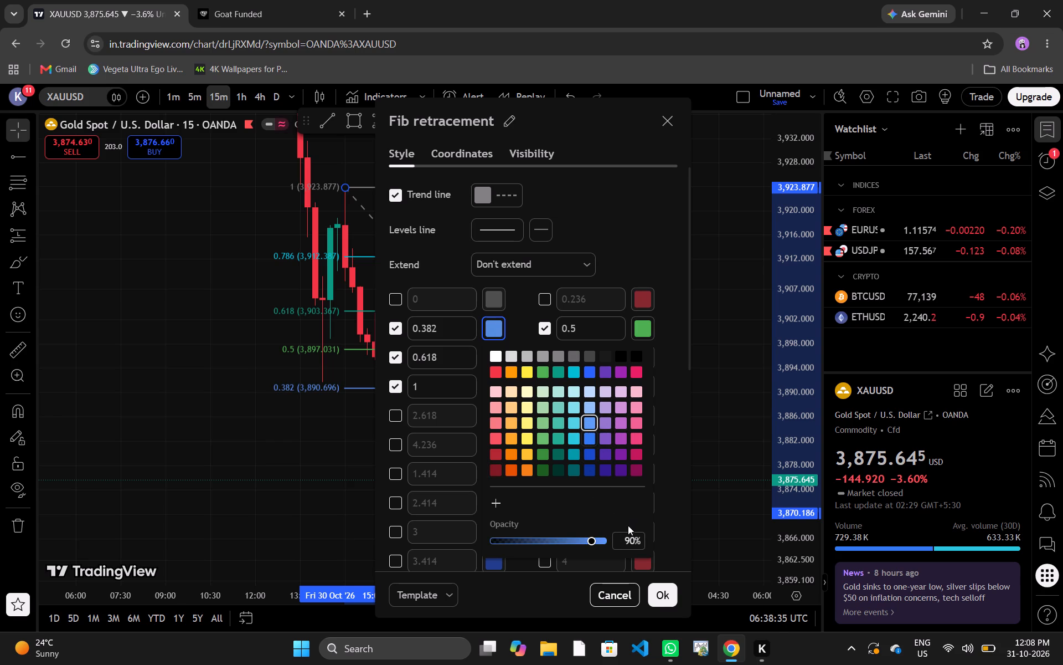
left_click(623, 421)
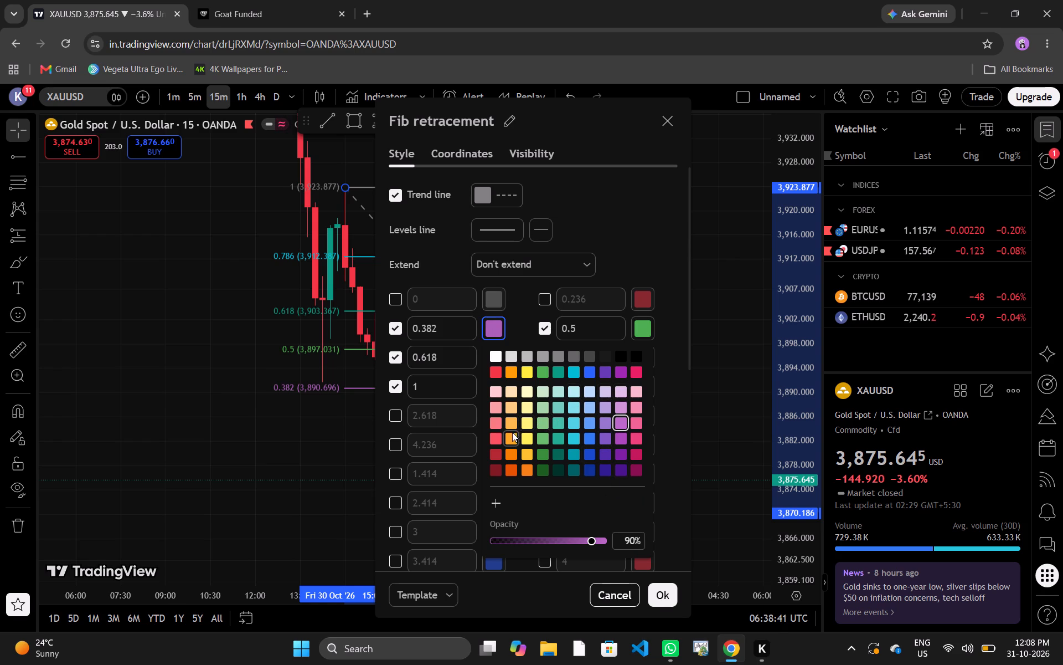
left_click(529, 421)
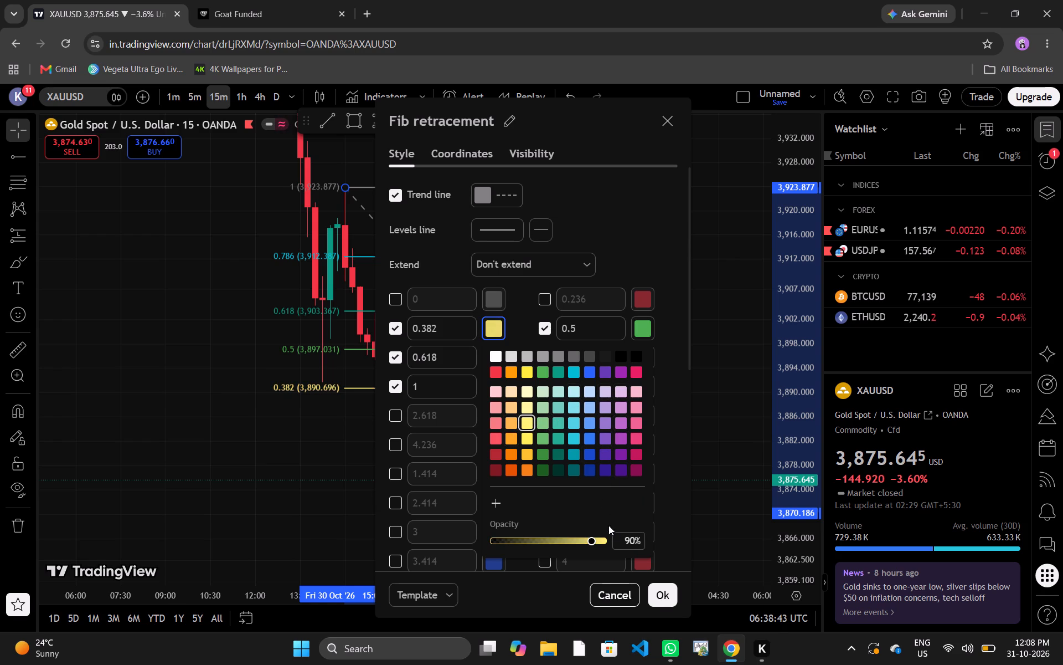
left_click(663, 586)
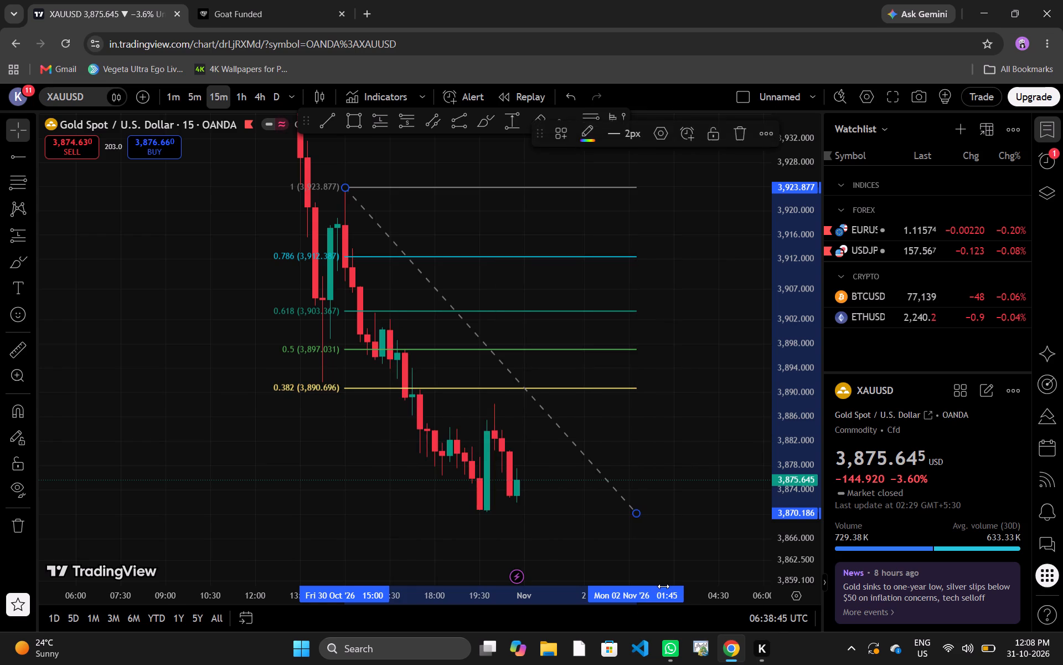
Delete the Fibonacci retracement from the 15-minute gold chart.
double_click(662, 428)
left_click_drag(662, 428, 664, 502)
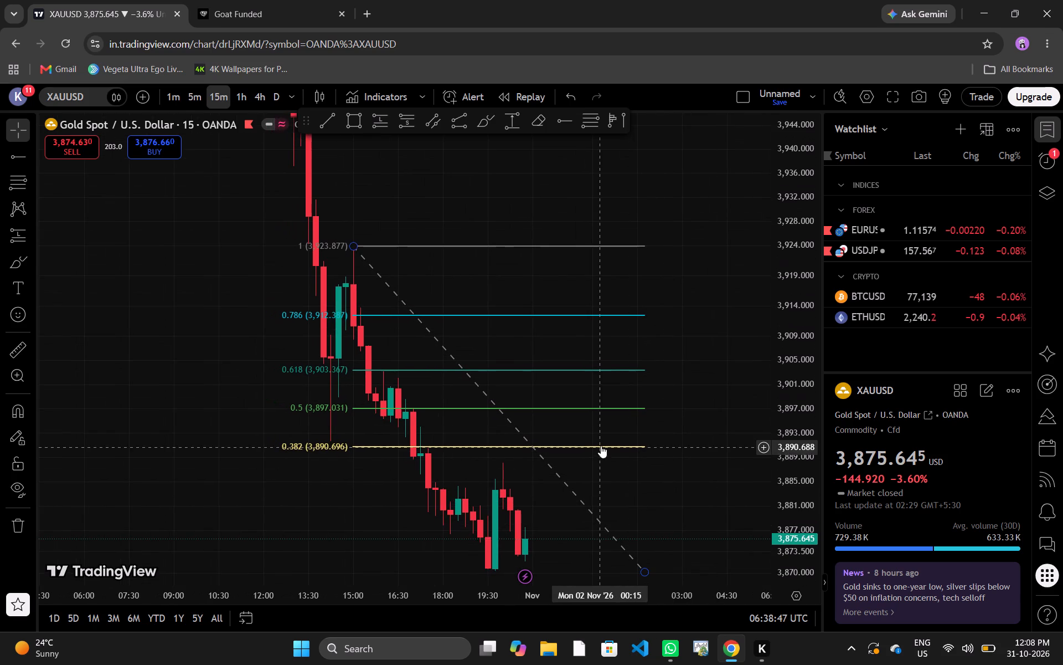
left_click(603, 450)
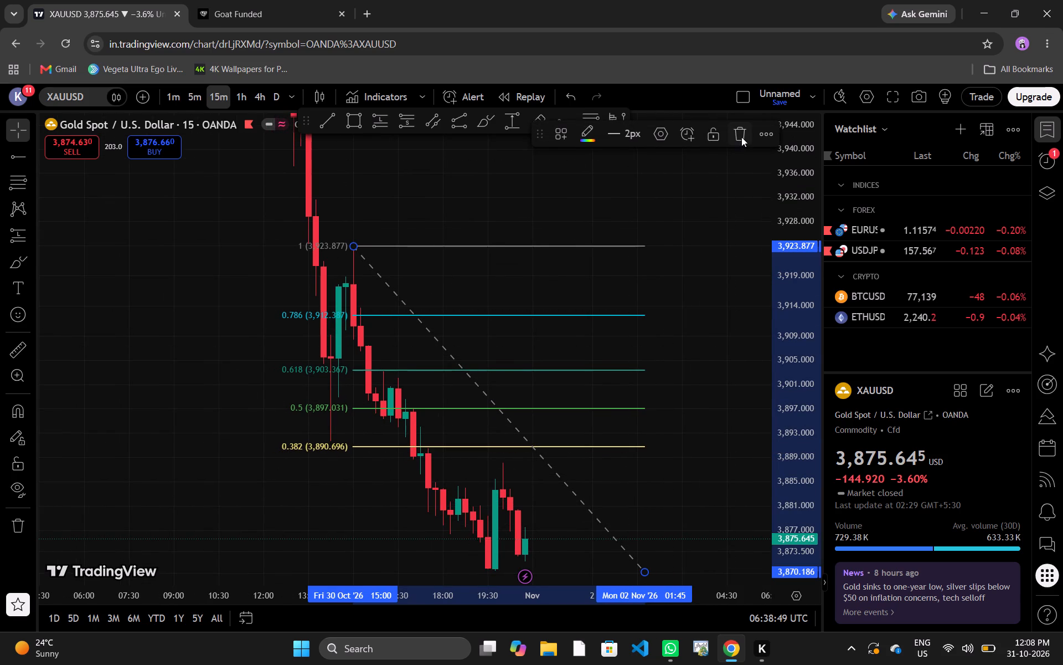
left_click(741, 137)
Place a long position above the latest candles with its entry at about 3,918.
left_click_drag(637, 351, 667, 258)
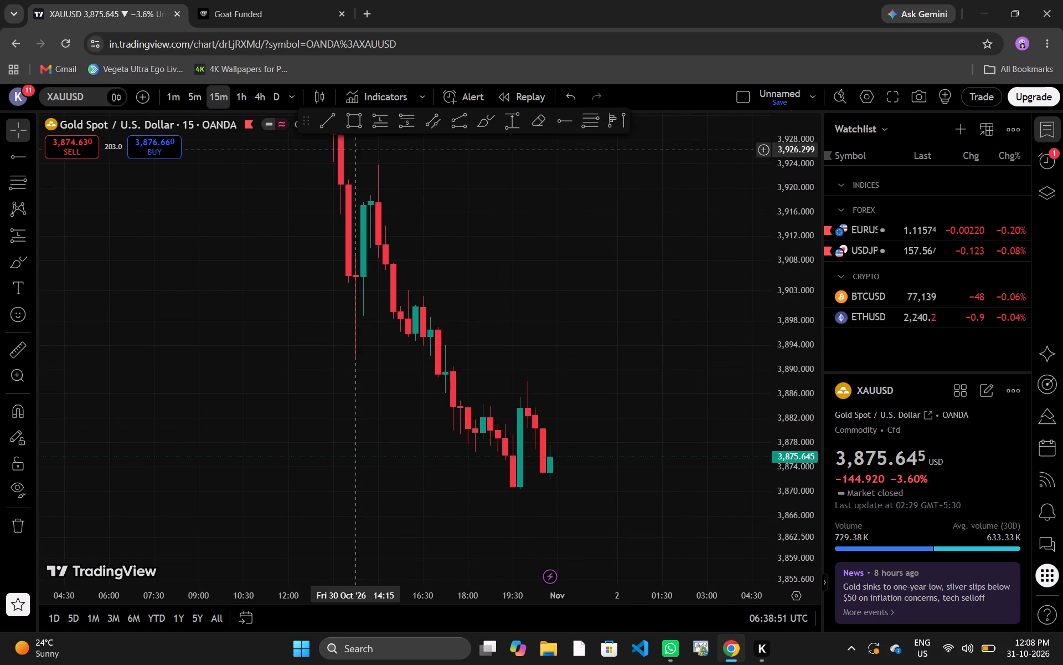
left_click(388, 117)
left_click(484, 198)
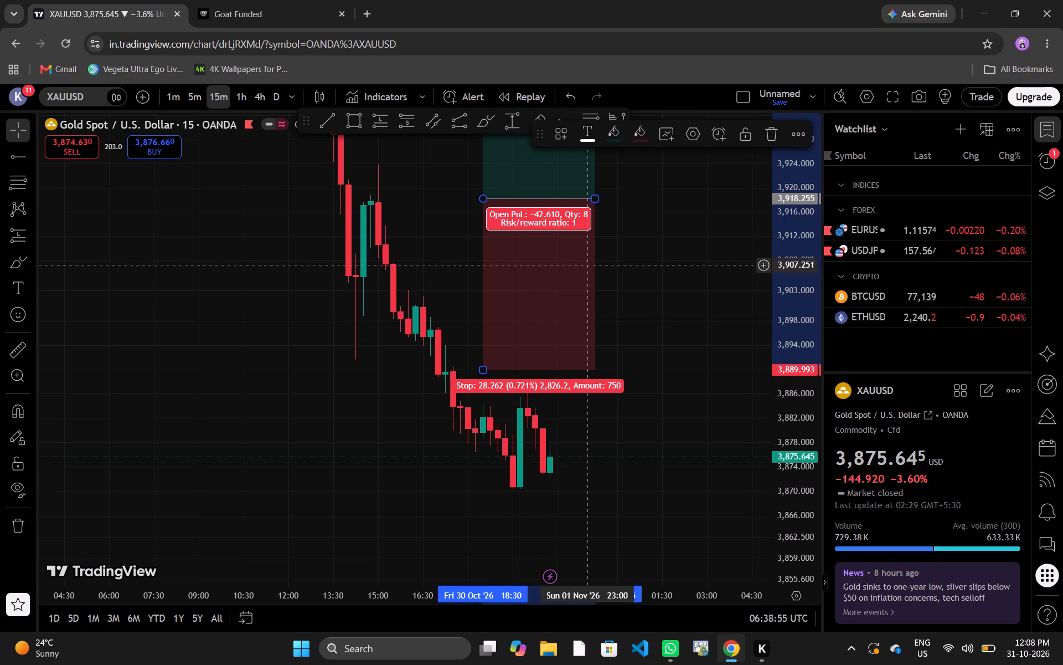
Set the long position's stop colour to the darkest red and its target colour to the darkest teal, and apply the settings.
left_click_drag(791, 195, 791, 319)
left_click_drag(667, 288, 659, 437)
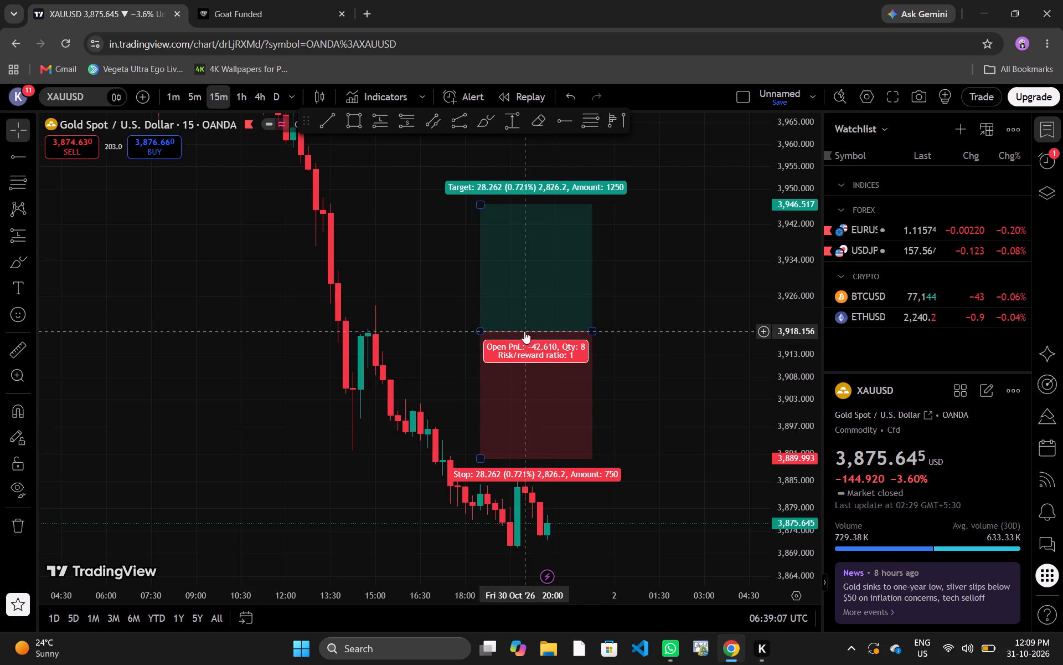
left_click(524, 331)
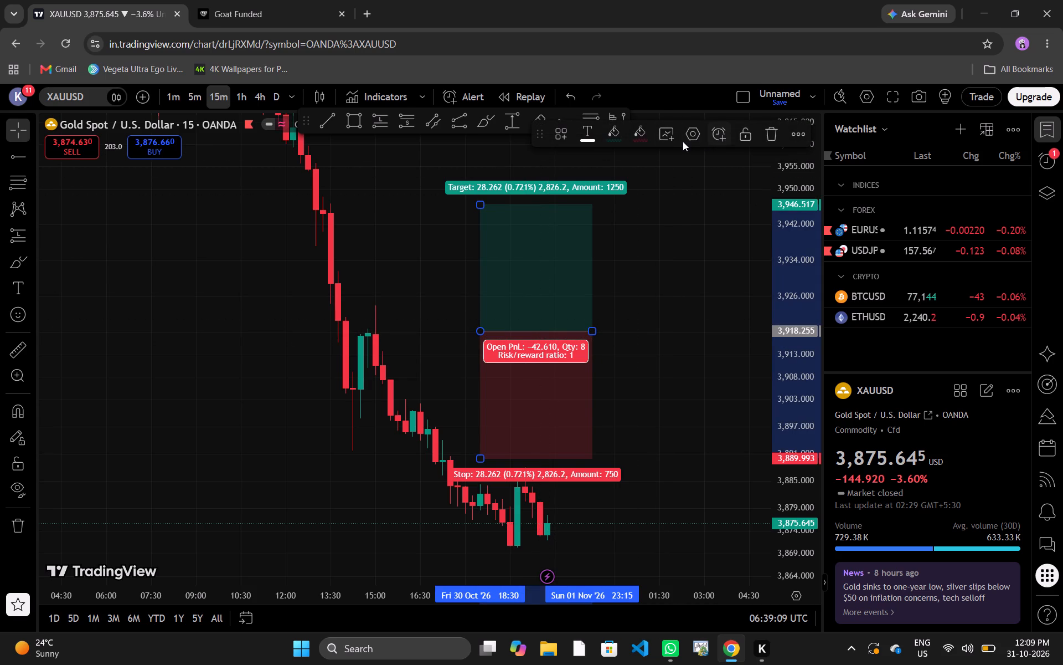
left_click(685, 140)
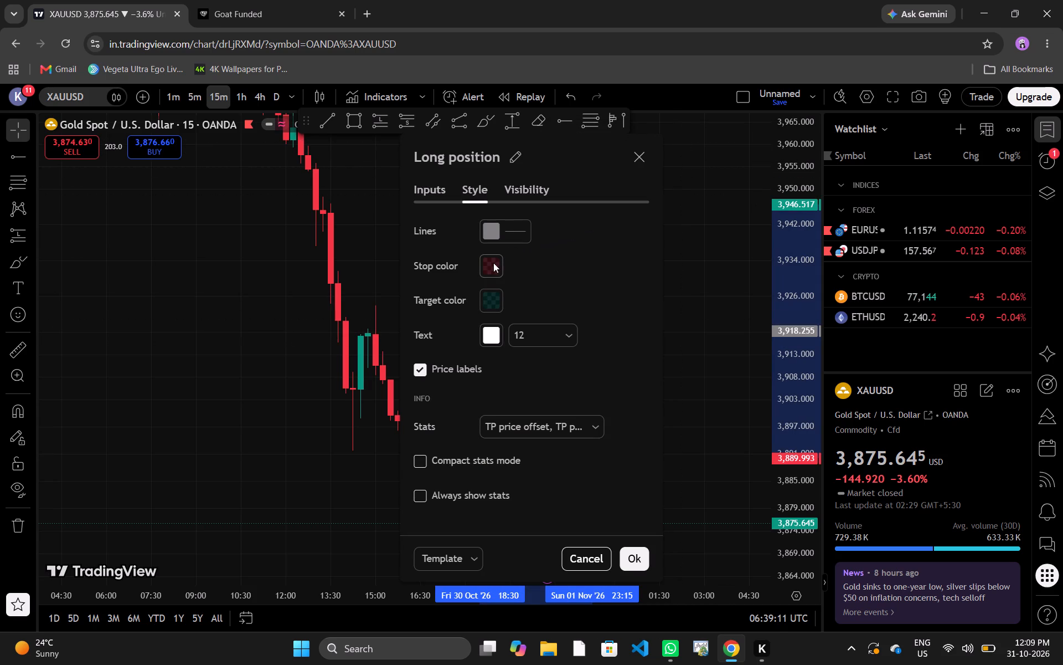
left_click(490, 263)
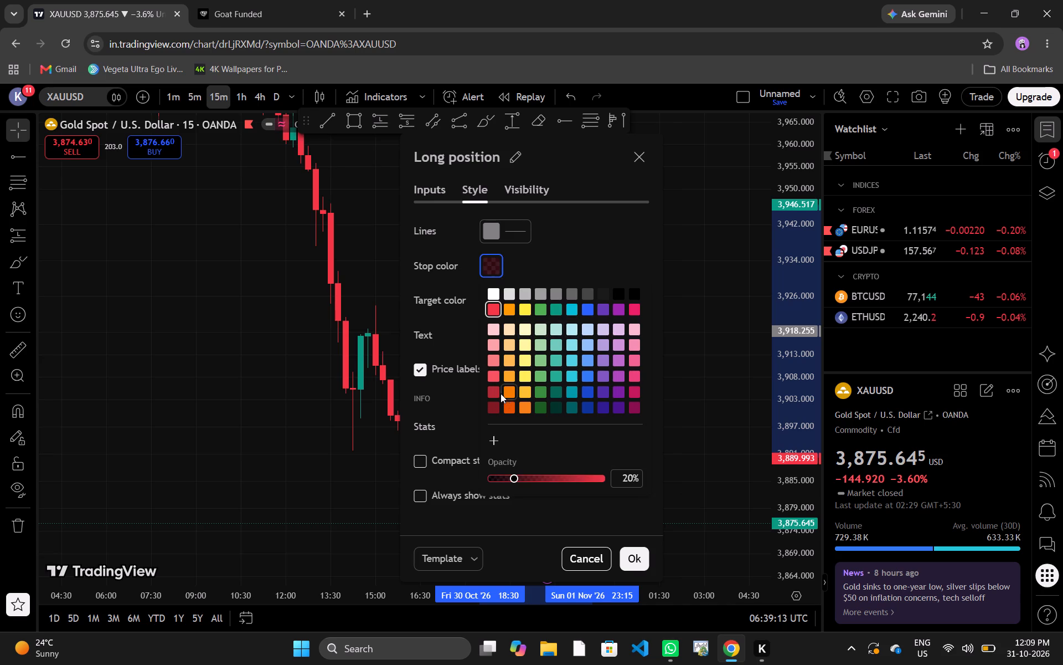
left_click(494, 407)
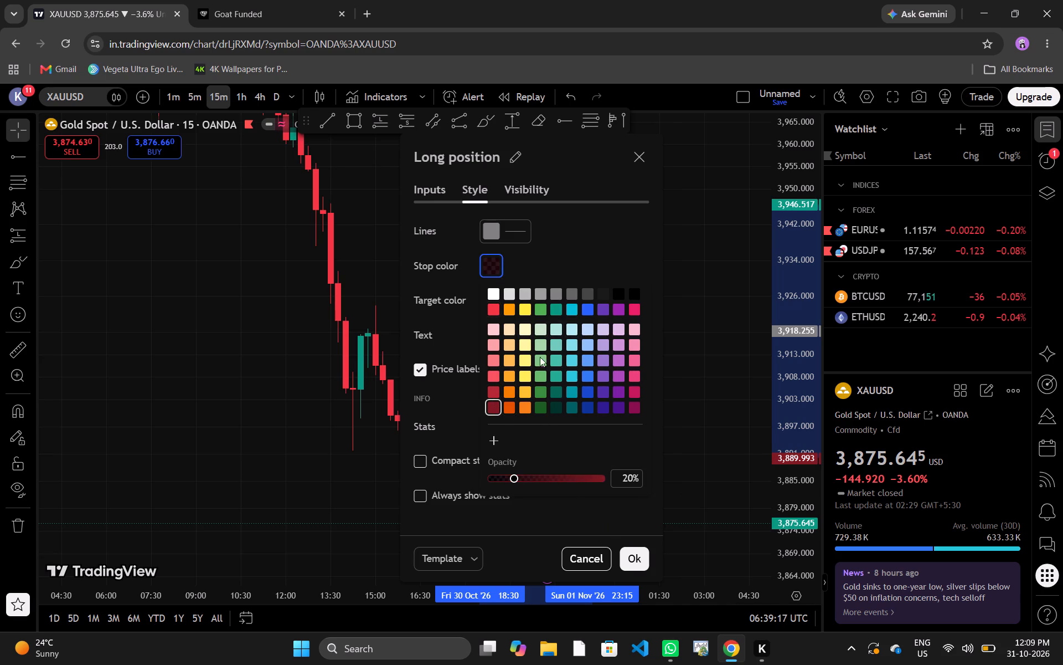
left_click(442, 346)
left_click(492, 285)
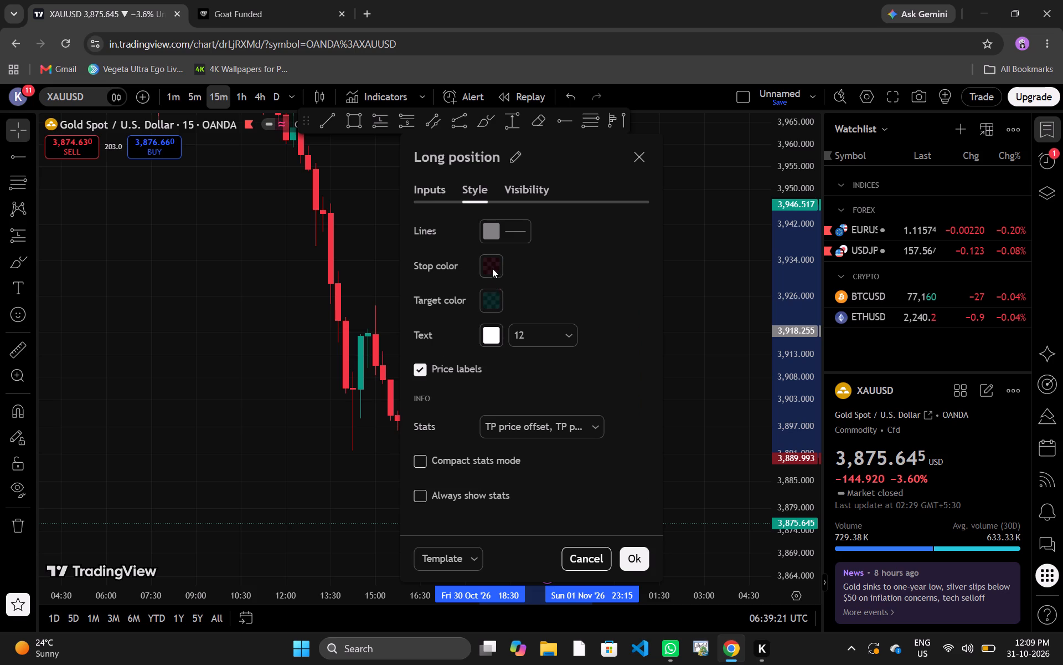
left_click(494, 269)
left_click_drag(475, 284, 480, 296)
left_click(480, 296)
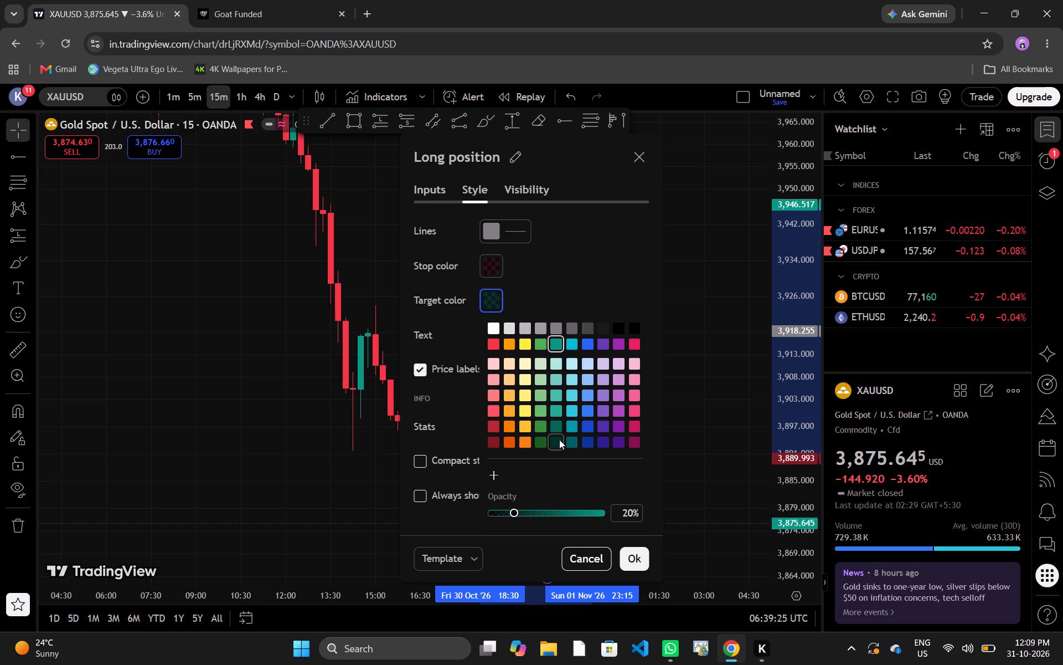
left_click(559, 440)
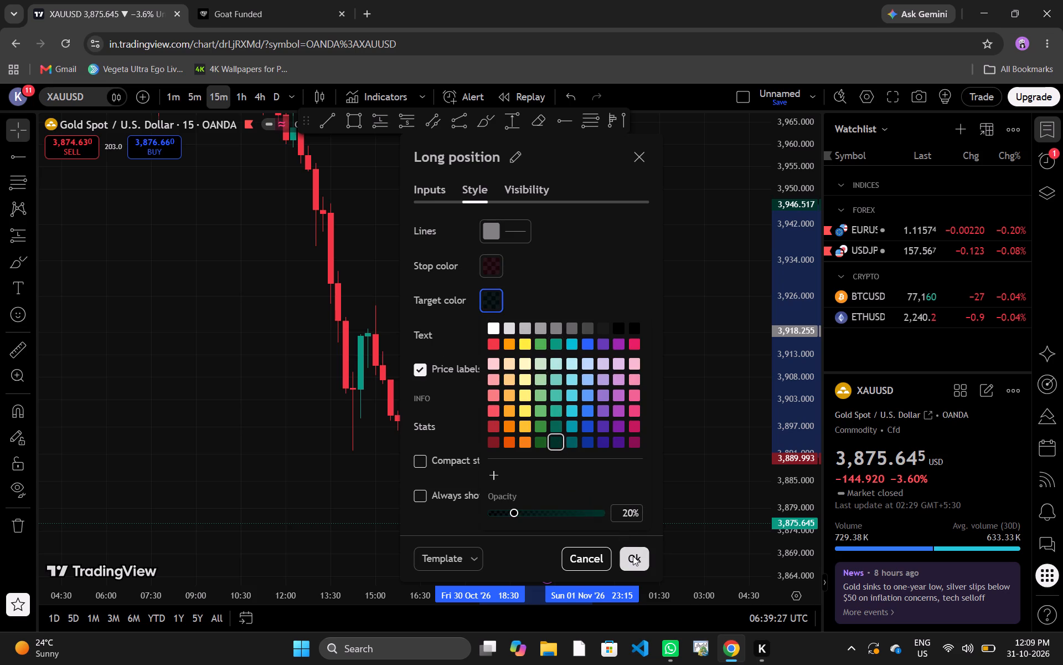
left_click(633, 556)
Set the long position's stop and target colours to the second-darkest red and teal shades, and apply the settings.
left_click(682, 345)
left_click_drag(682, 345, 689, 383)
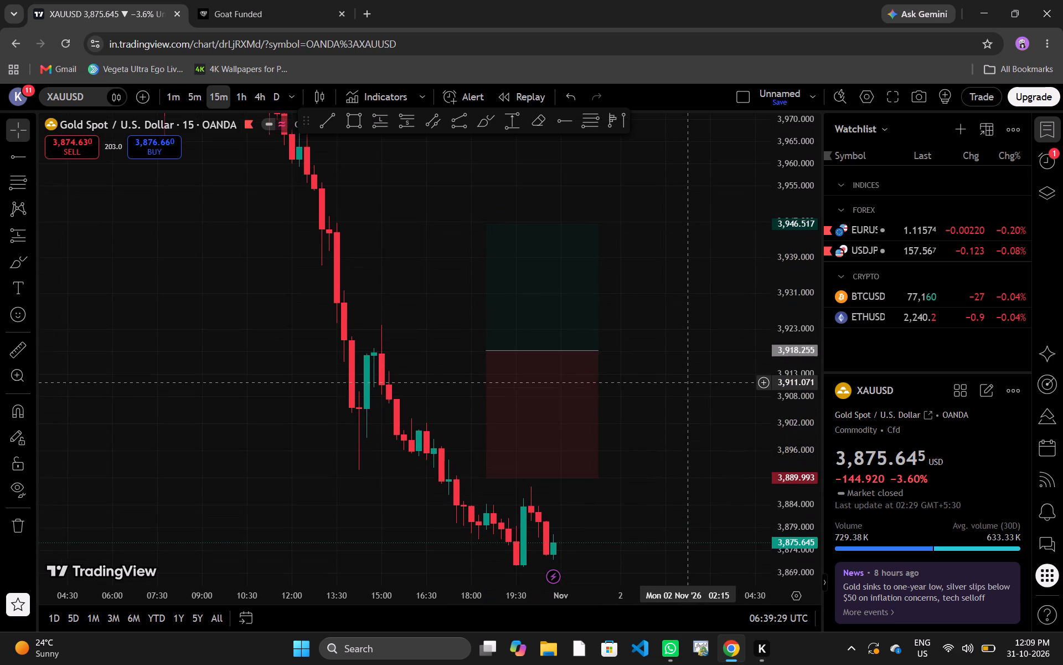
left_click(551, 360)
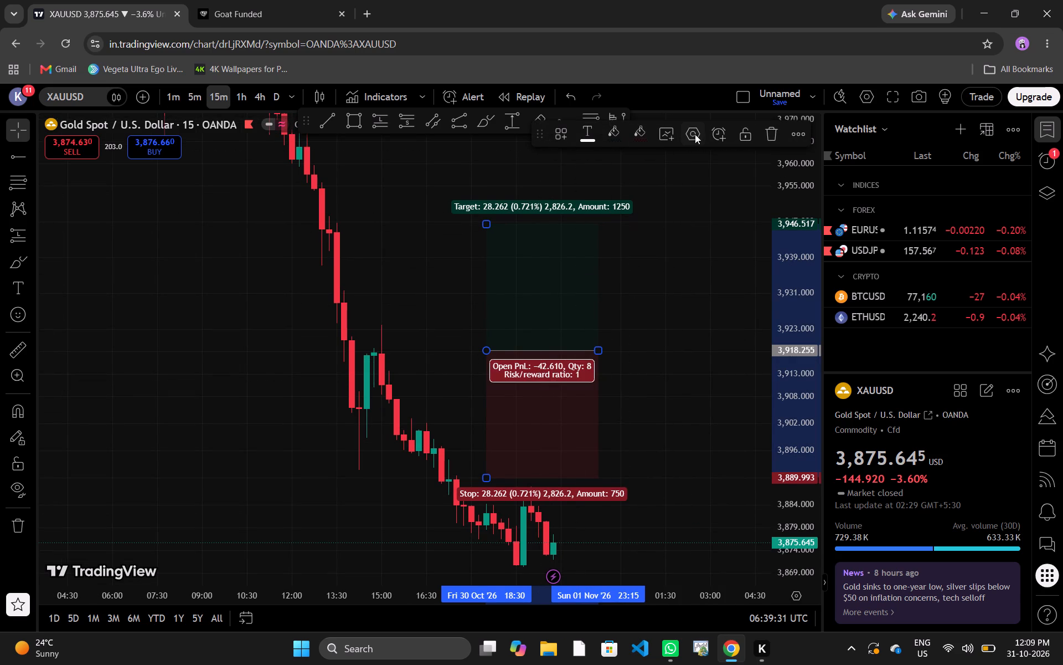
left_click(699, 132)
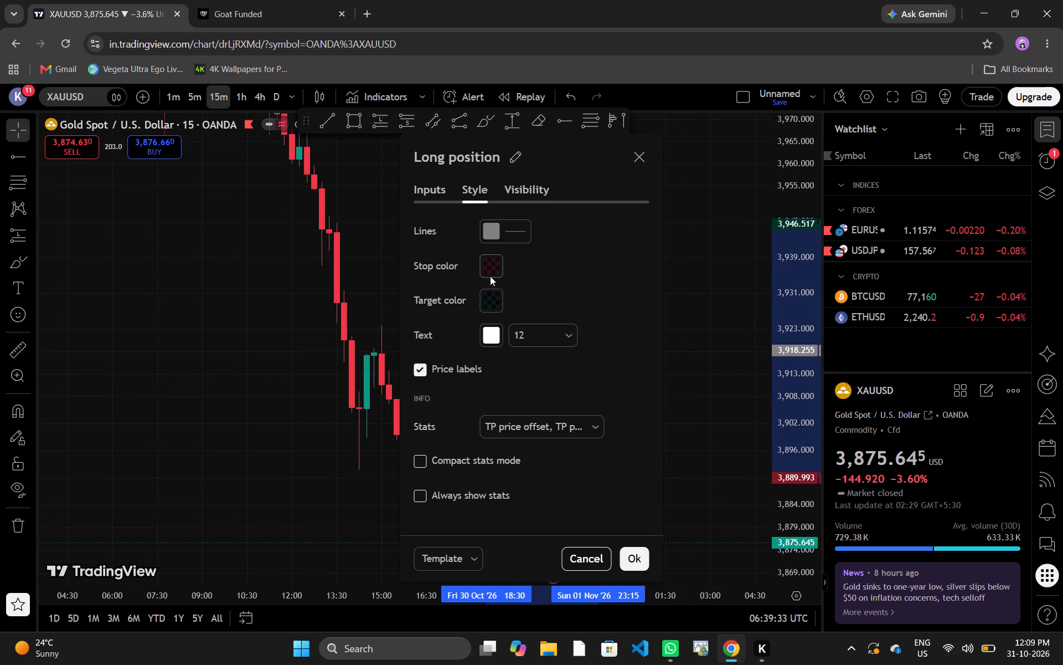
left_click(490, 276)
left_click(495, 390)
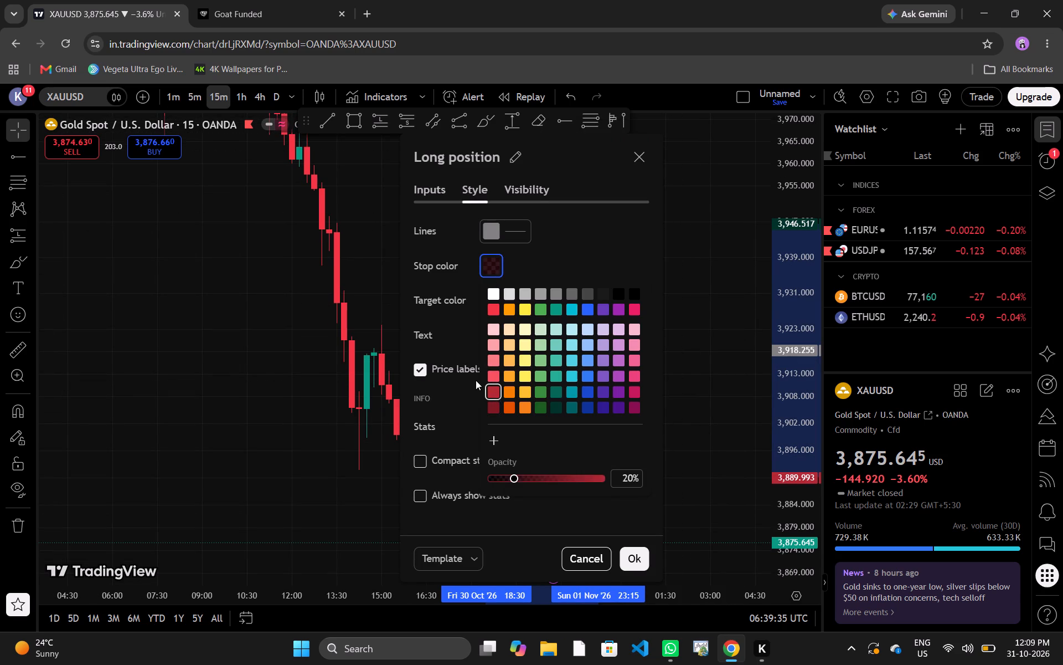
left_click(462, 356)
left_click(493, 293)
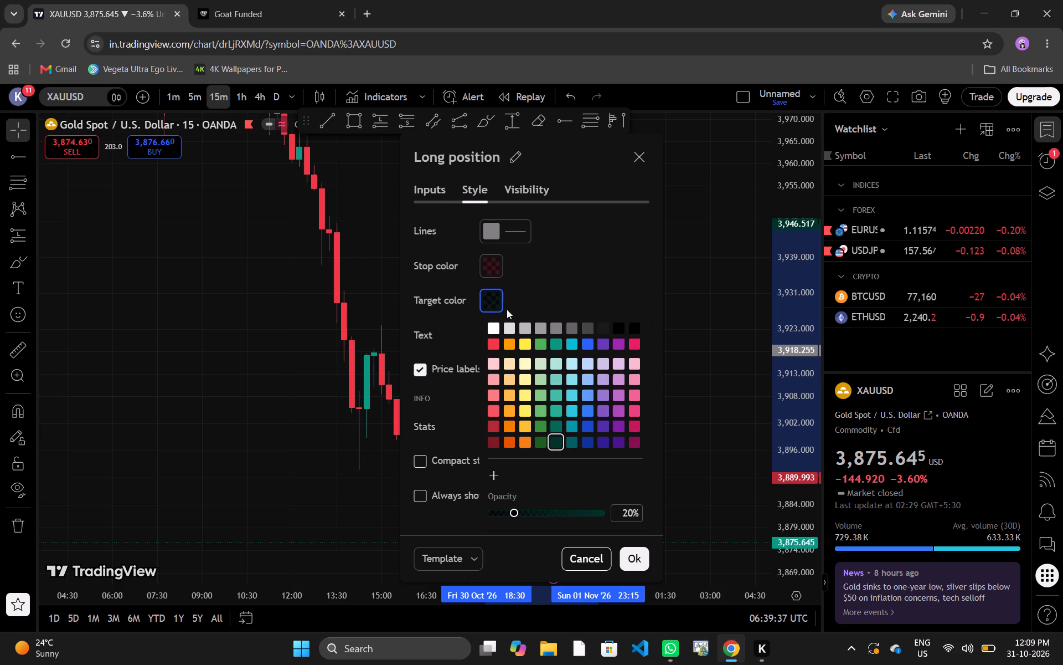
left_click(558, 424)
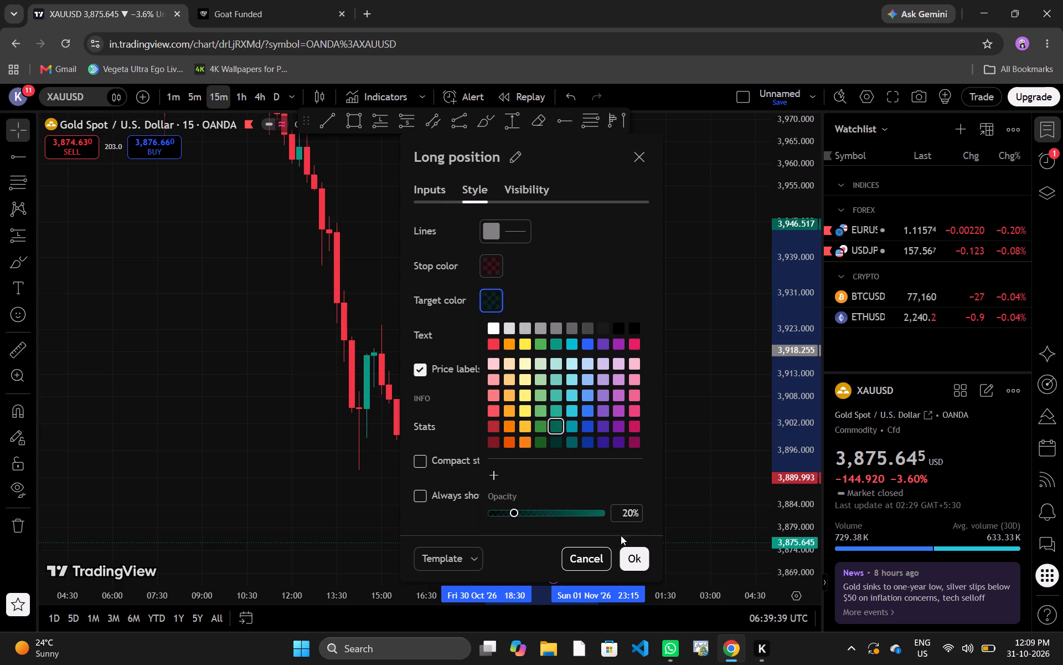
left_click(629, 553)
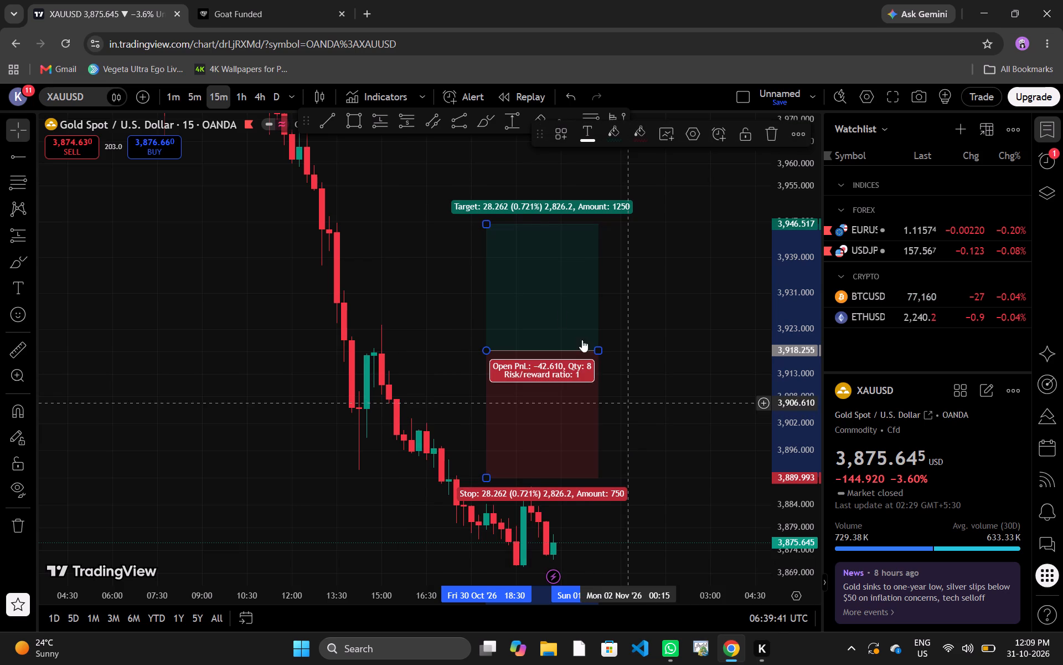
Set the long position's stop colour to the darkest red.
left_click(556, 351)
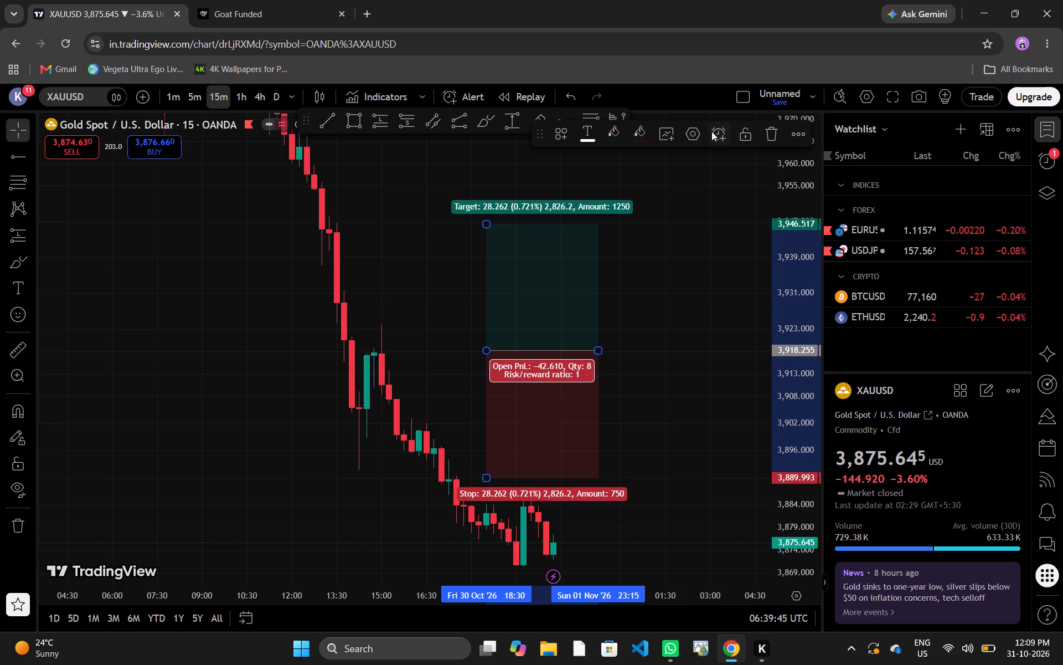
left_click(695, 130)
left_click(488, 249)
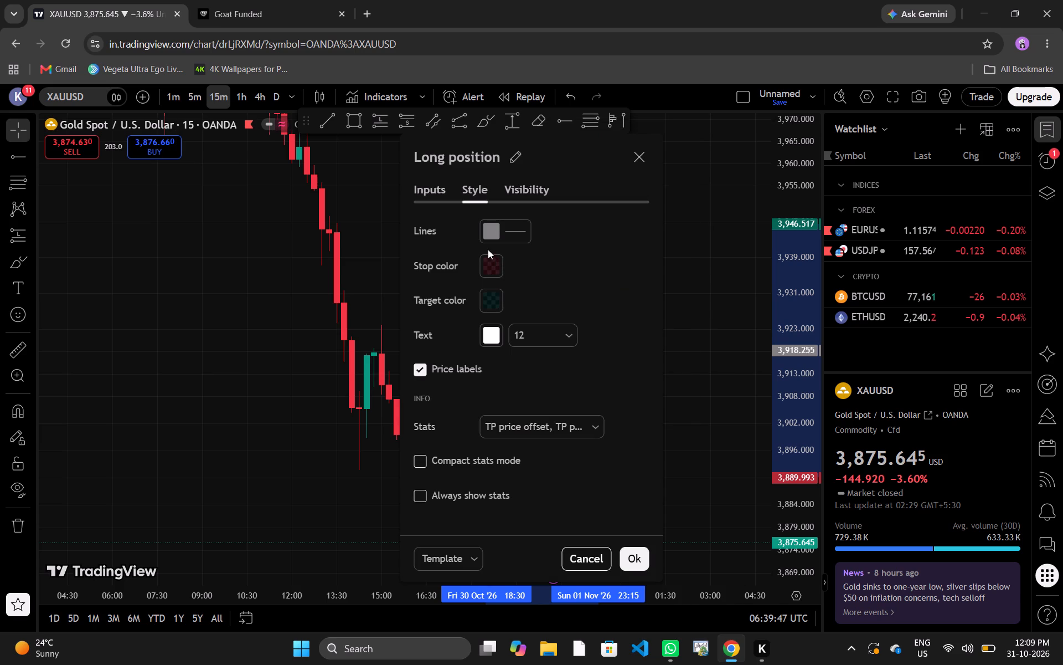
left_click(498, 279)
left_click(496, 274)
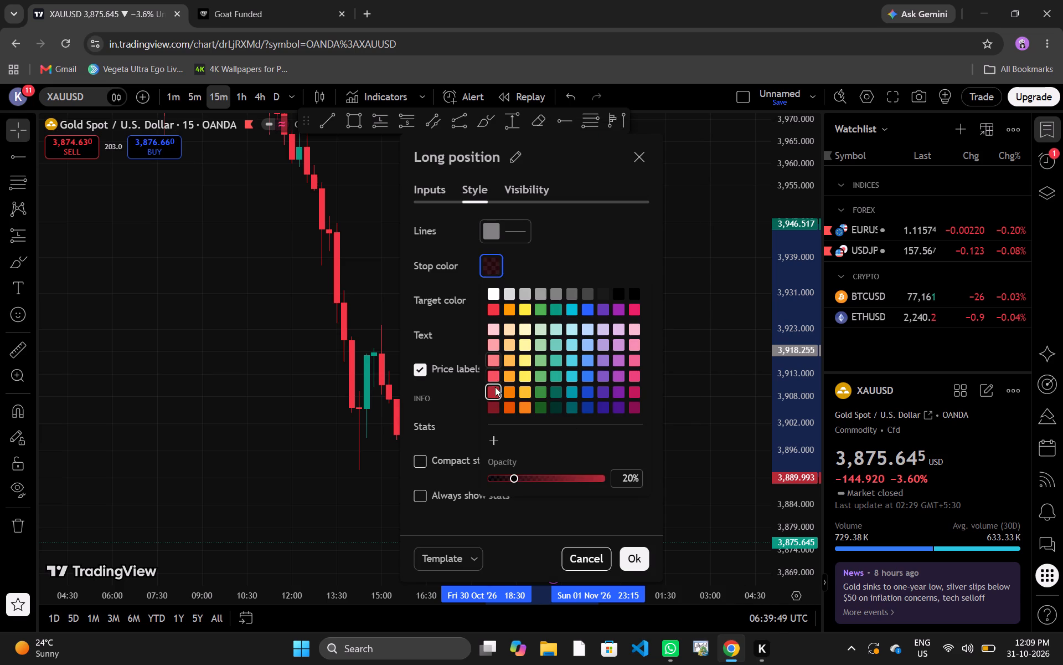
left_click(494, 402)
left_click(473, 400)
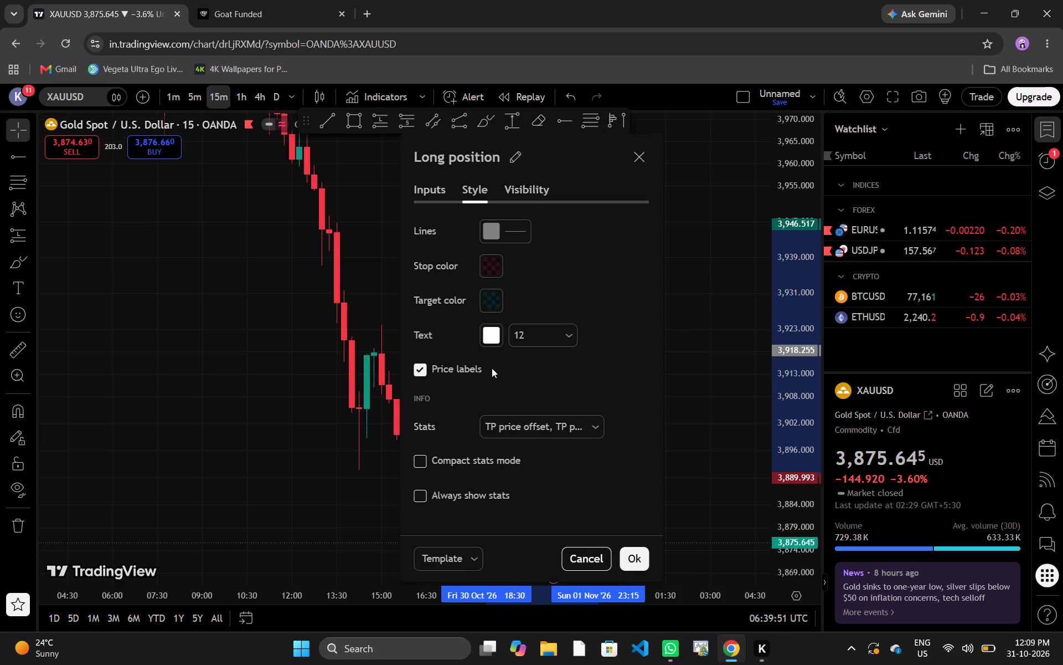
Set the long position's target colour to the darkest green and apply the settings.
left_click(491, 294)
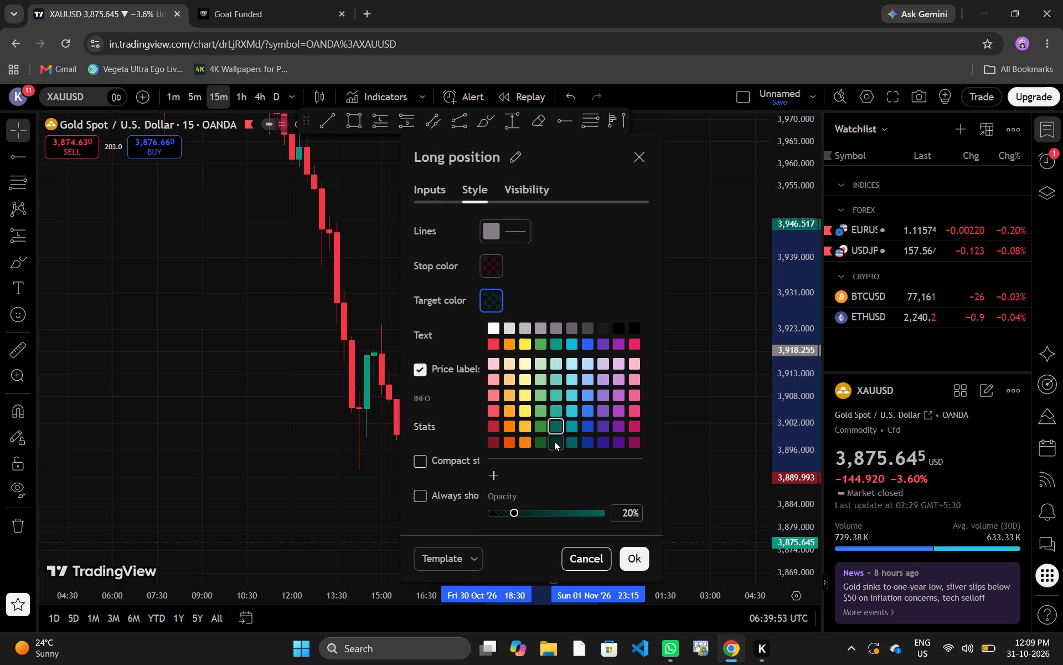
left_click(554, 441)
left_click(548, 440)
left_click_drag(548, 440, 542, 440)
left_click(542, 440)
left_click_drag(560, 157, 505, 163)
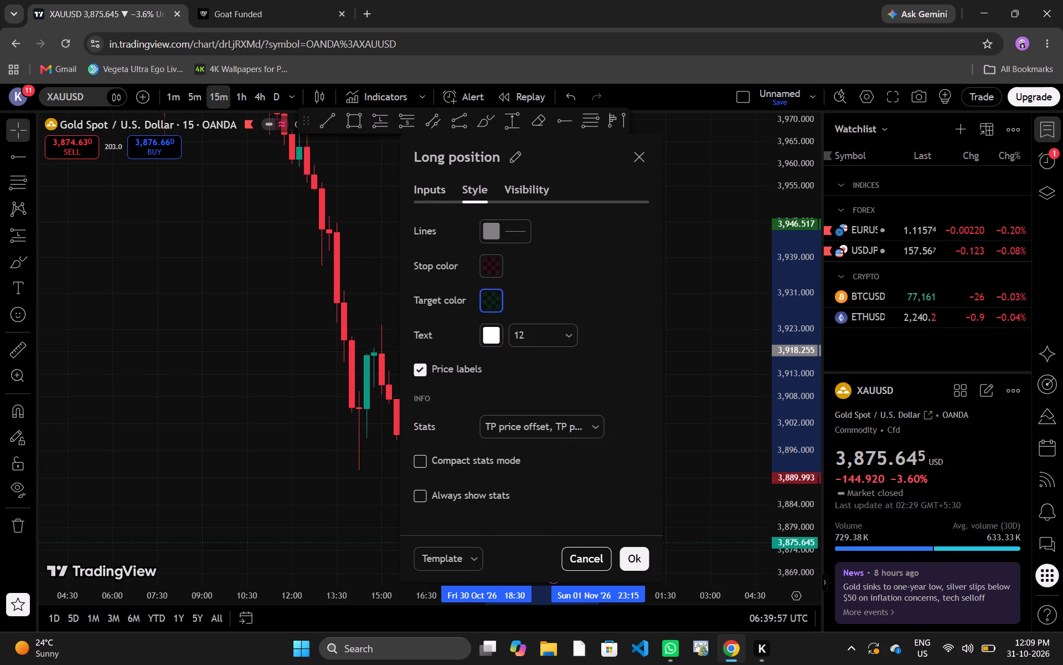
left_click_drag(505, 163, 303, 137)
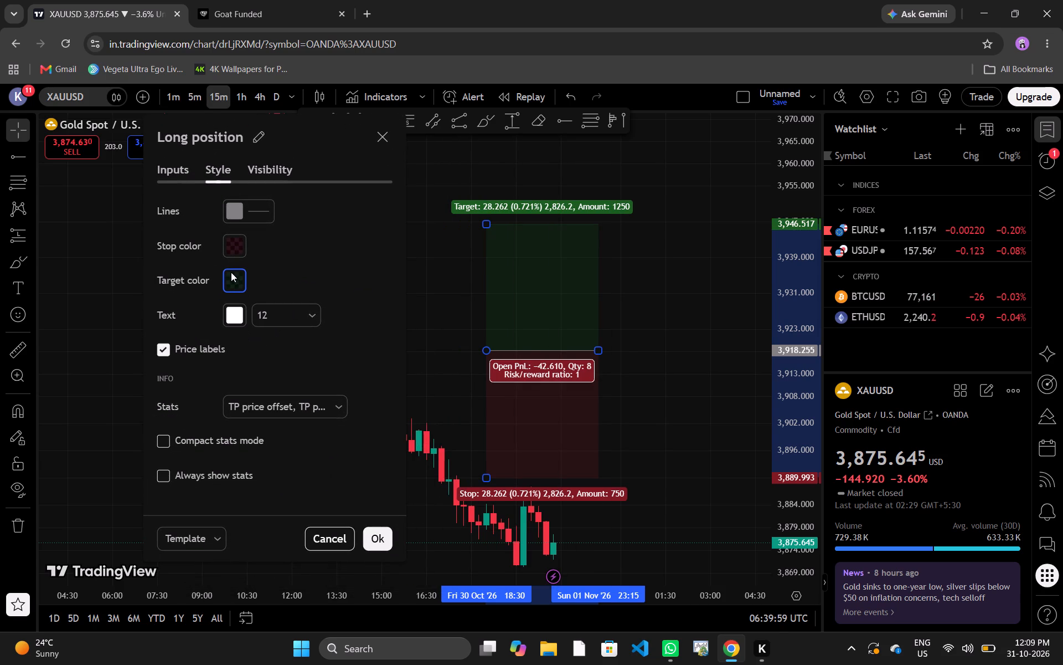
left_click(231, 272)
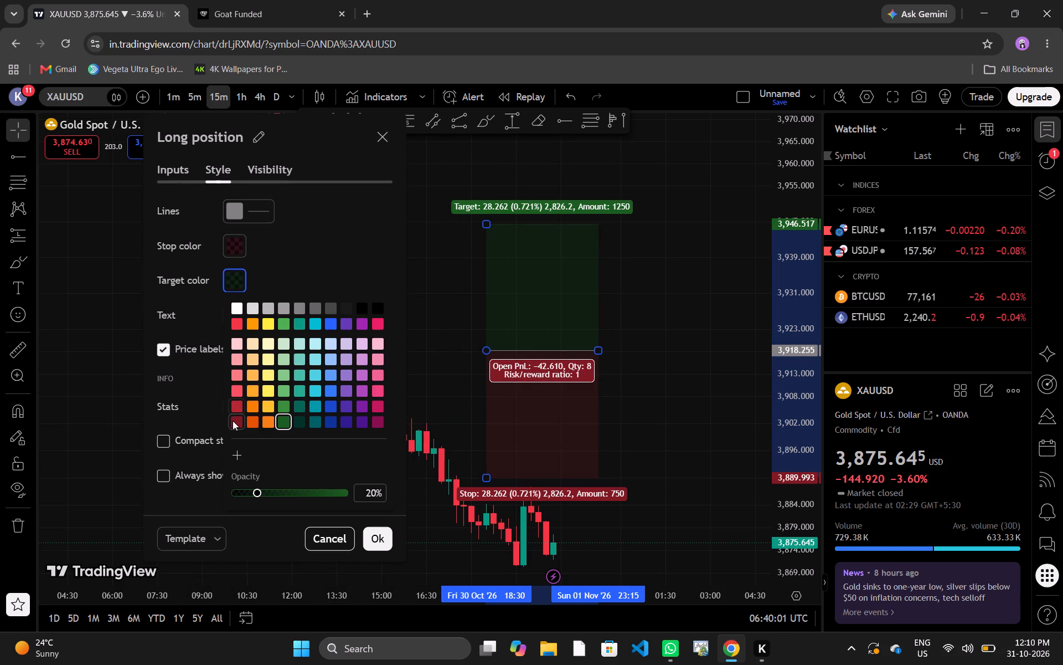
left_click(233, 421)
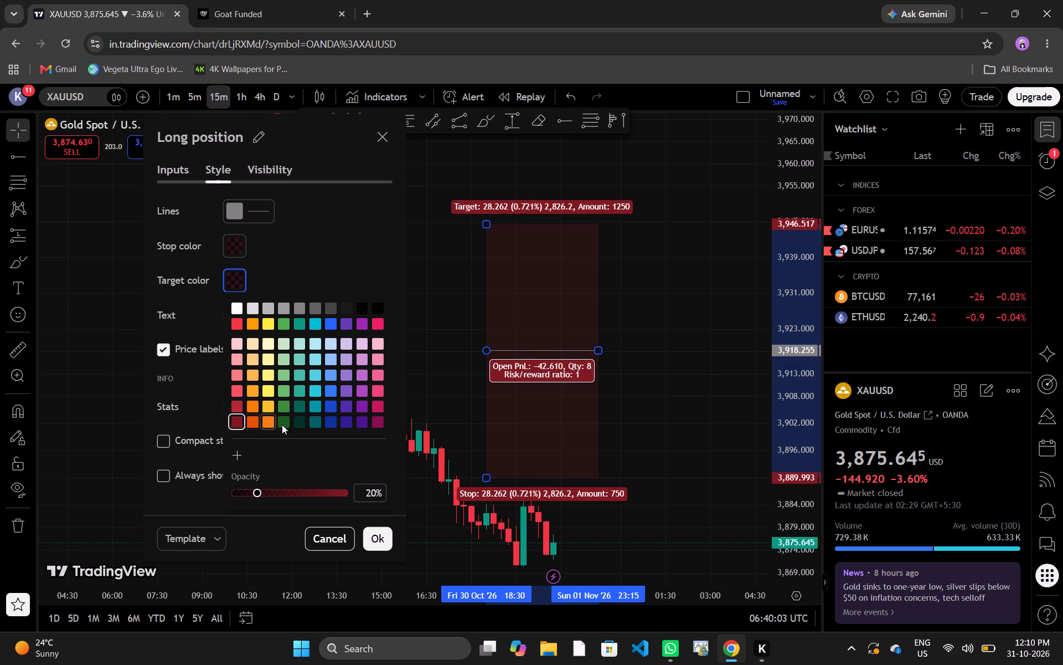
left_click(286, 424)
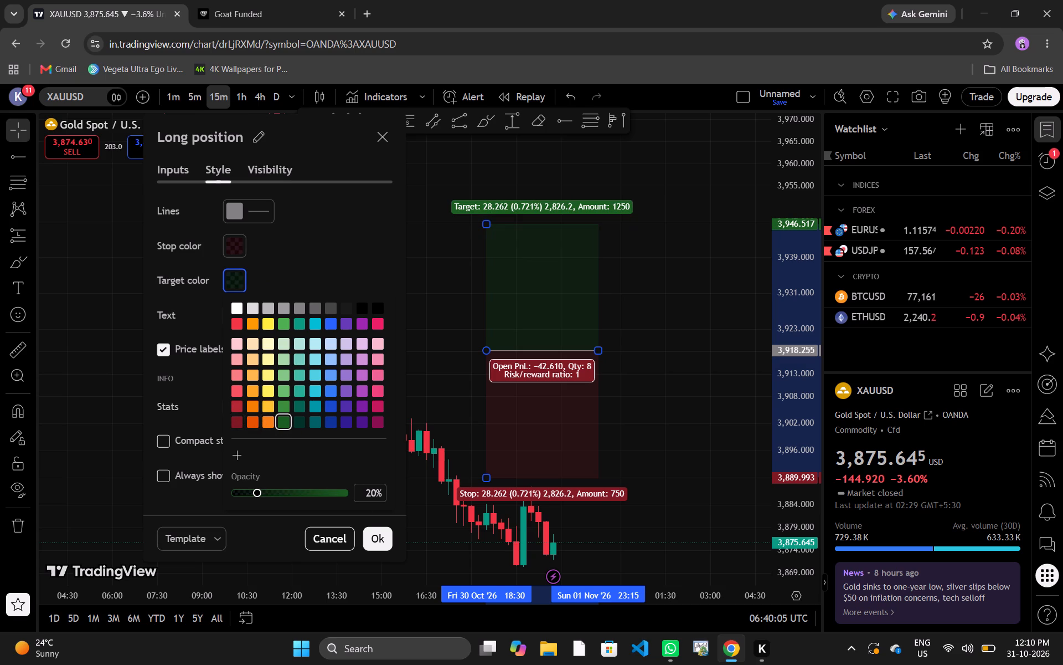
left_click(374, 536)
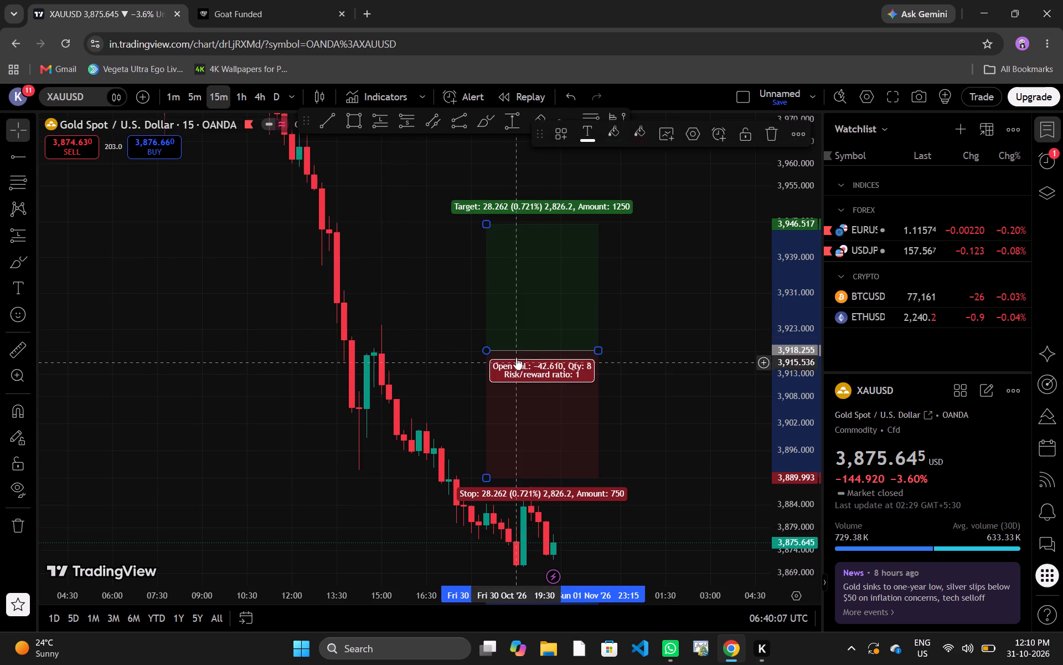
Delete the long position from the 15-minute gold chart.
left_click(551, 268)
left_click(764, 137)
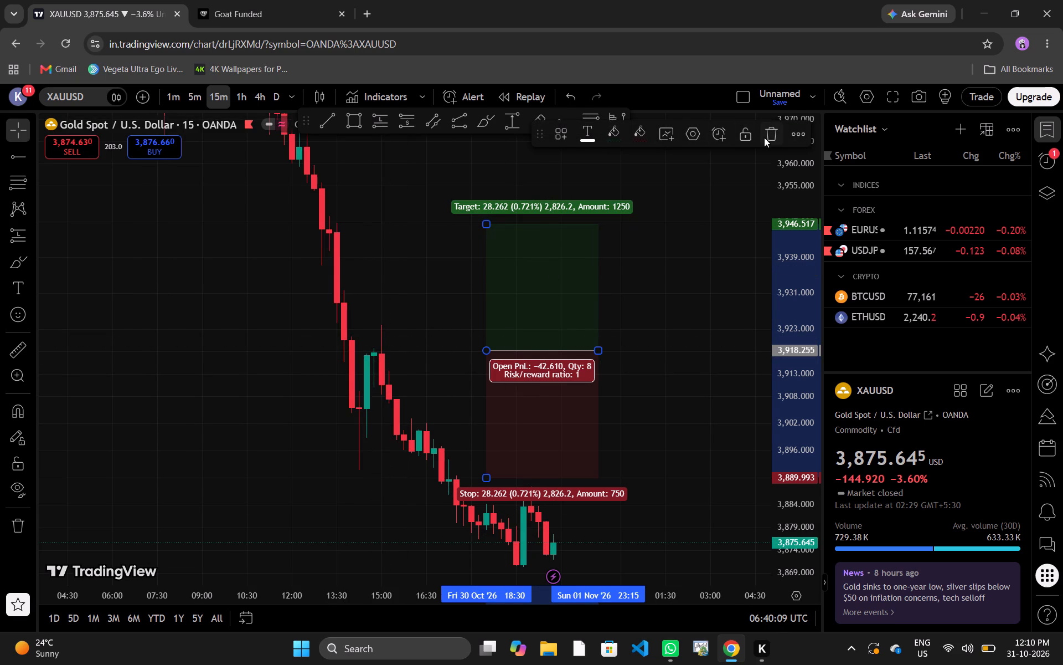
Place a short position above the latest candles with its entry at about 3,945.
left_click(396, 123)
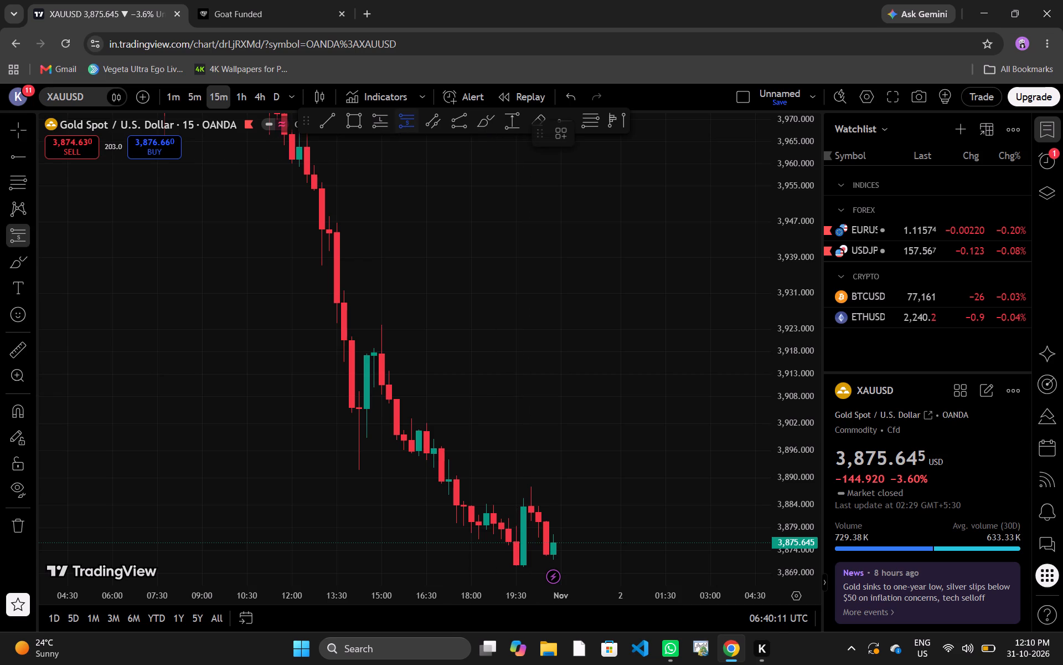
left_click(500, 232)
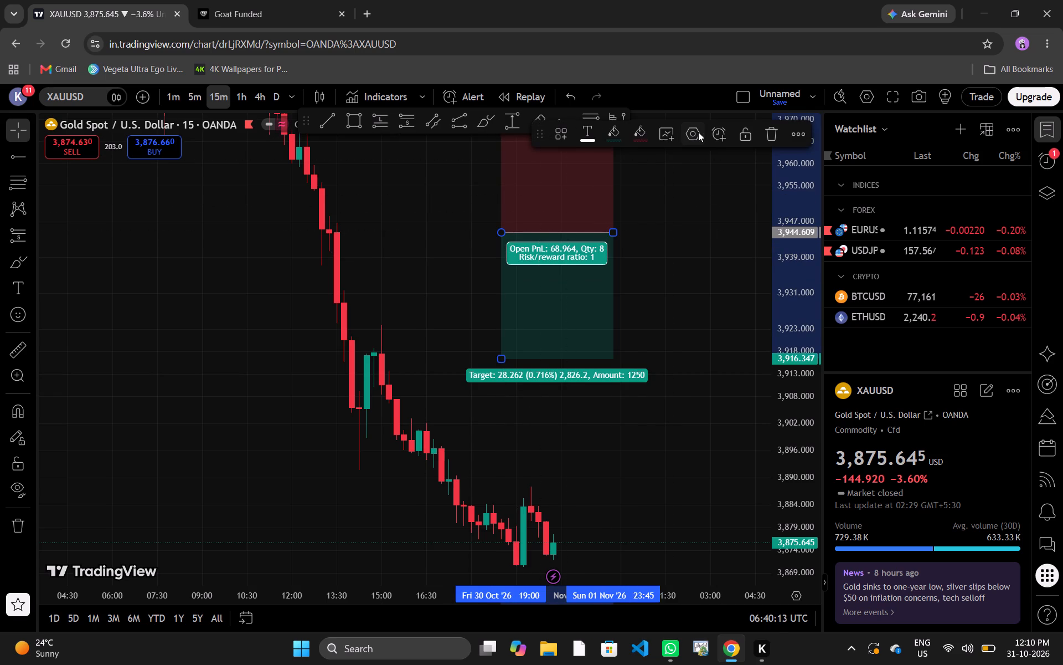
Set the short position's stop colour to the darkest red and its target colour to the darkest green, and apply the settings.
left_click(698, 132)
left_click_drag(587, 145, 291, 191)
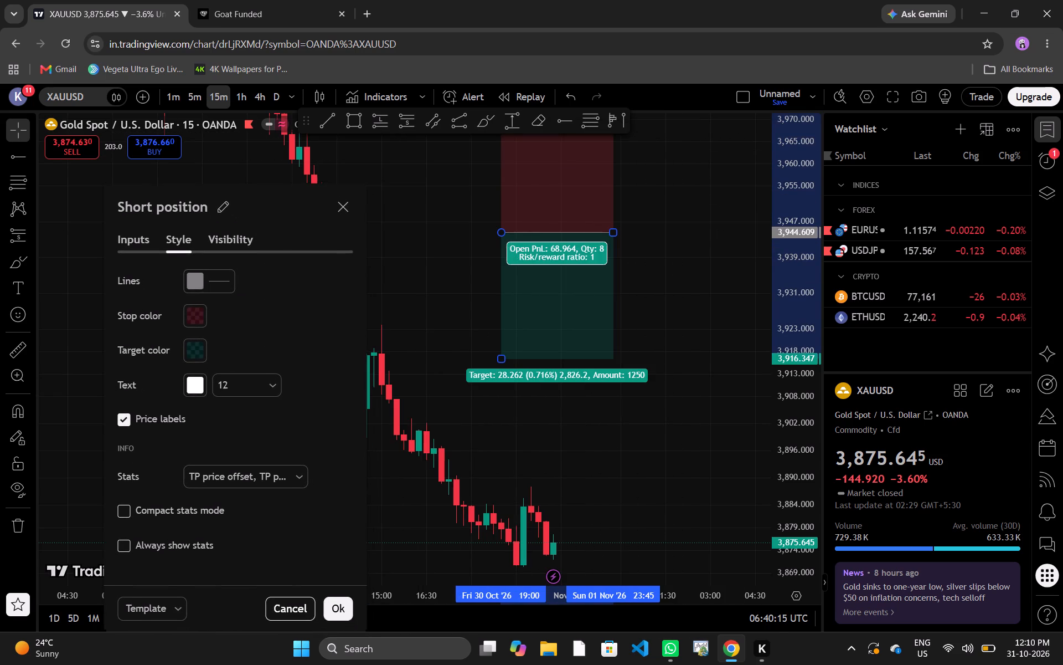
left_click(196, 306)
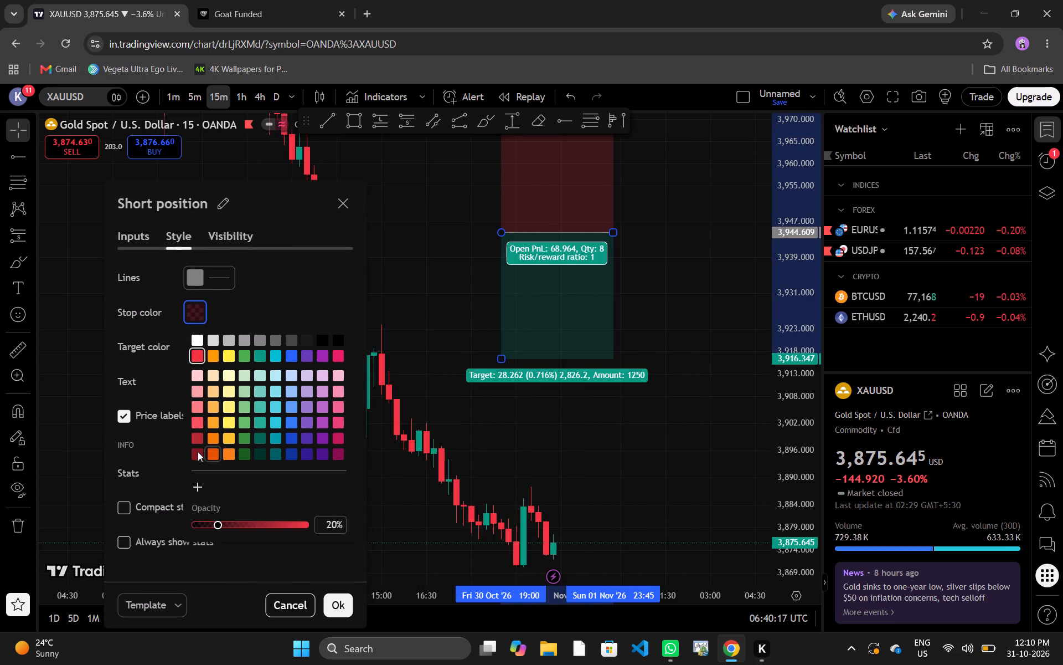
left_click(195, 450)
left_click(161, 382)
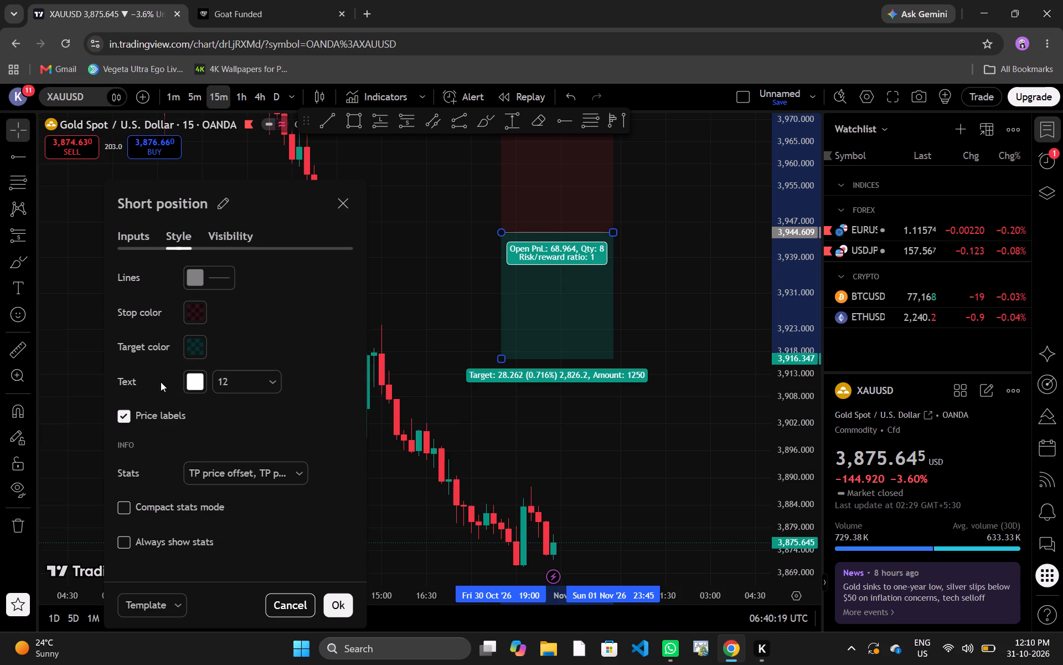
left_click(204, 339)
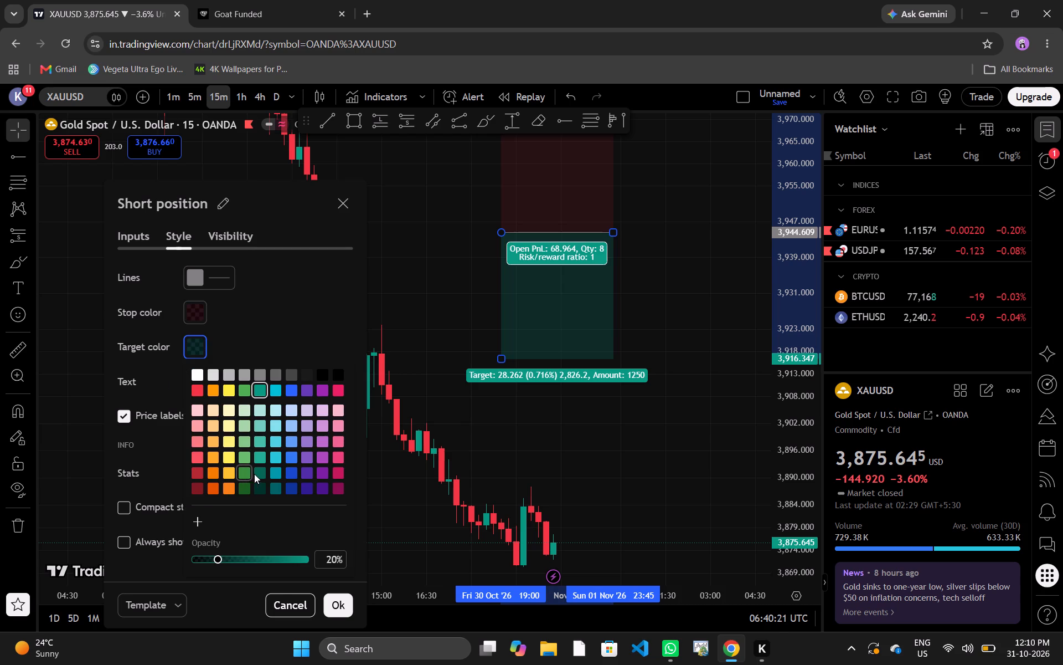
left_click(246, 486)
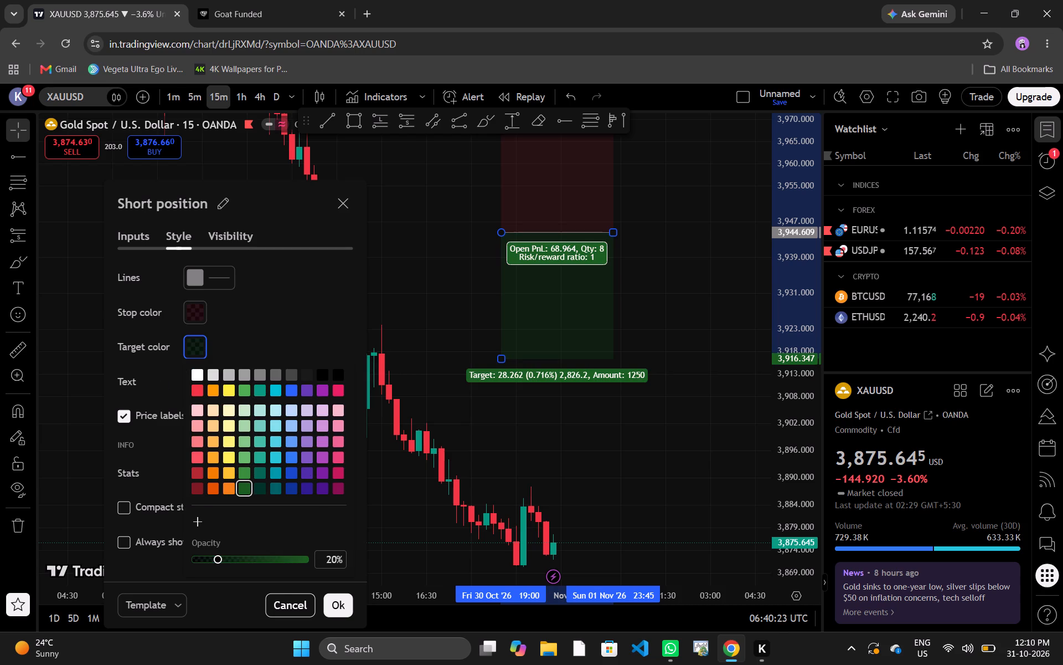
left_click(337, 600)
left_click_drag(437, 291, 414, 390)
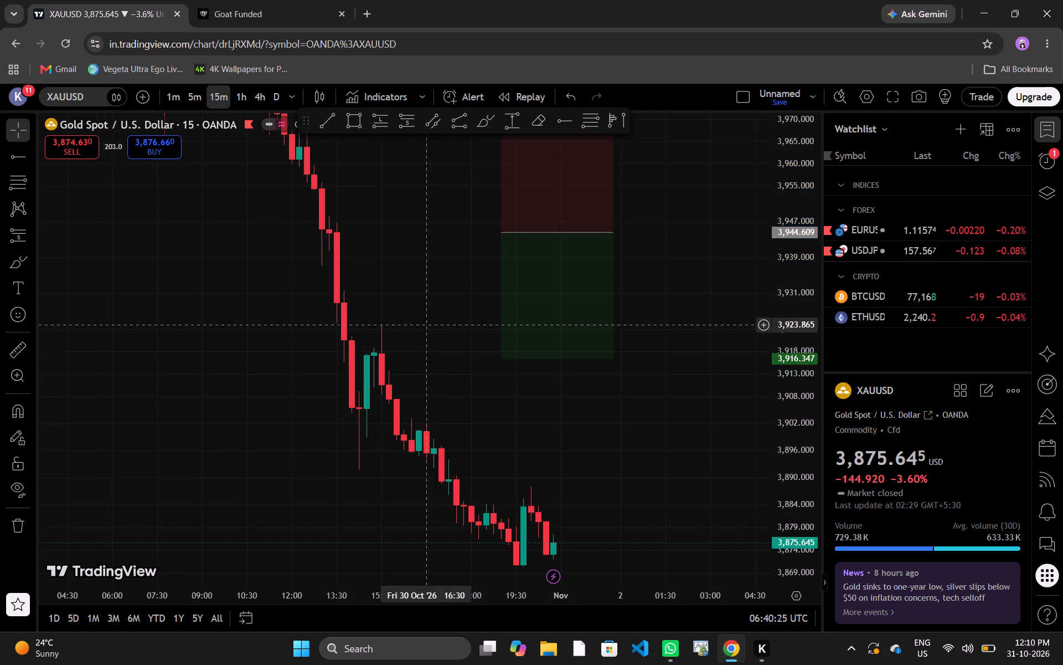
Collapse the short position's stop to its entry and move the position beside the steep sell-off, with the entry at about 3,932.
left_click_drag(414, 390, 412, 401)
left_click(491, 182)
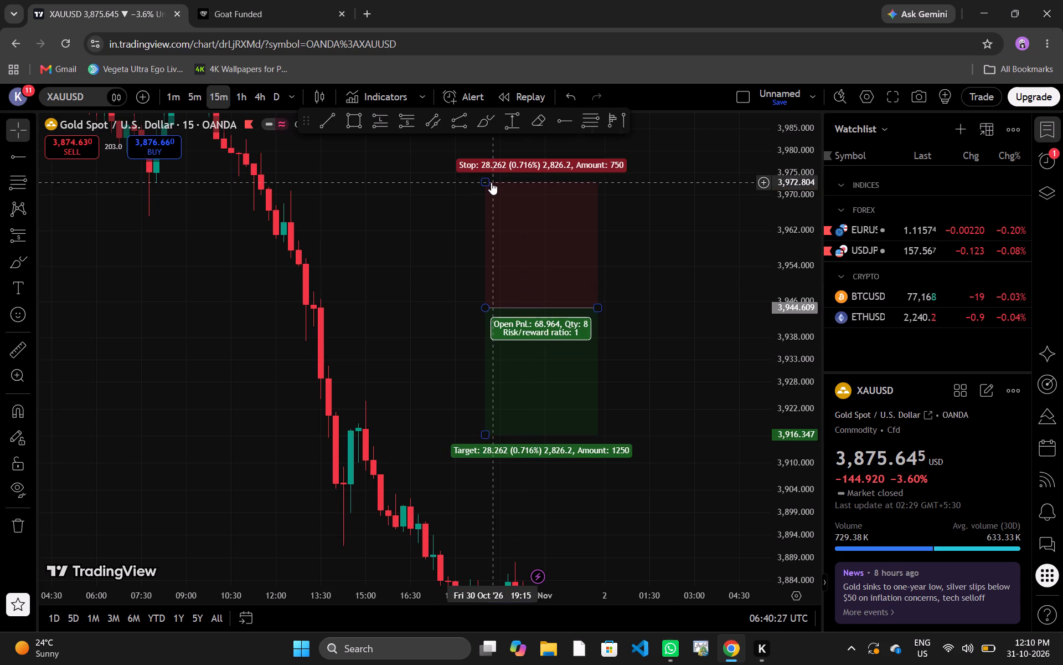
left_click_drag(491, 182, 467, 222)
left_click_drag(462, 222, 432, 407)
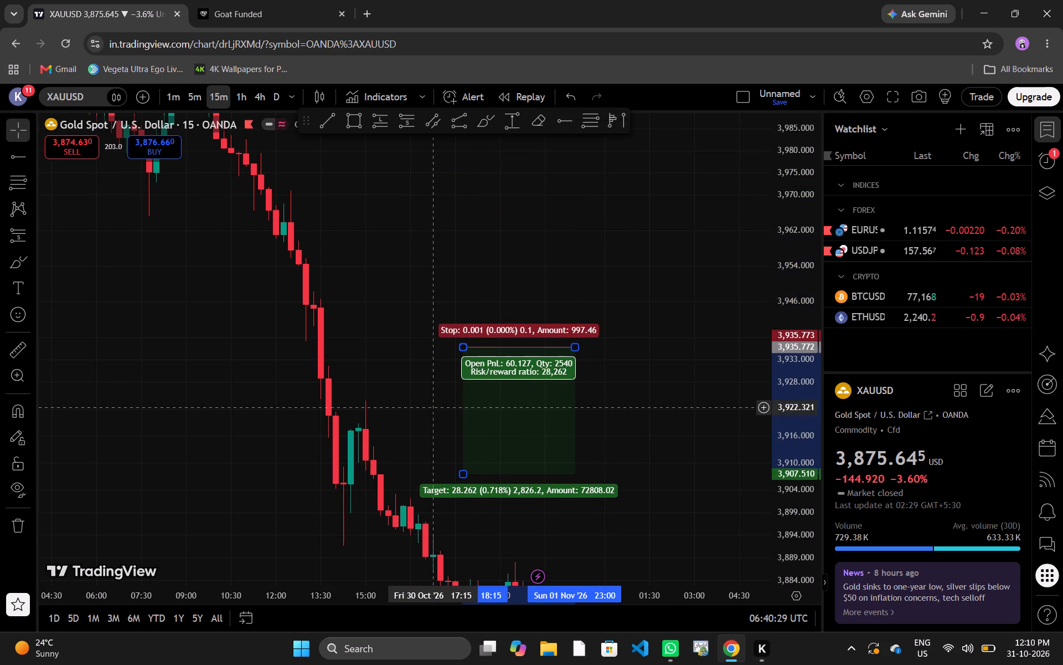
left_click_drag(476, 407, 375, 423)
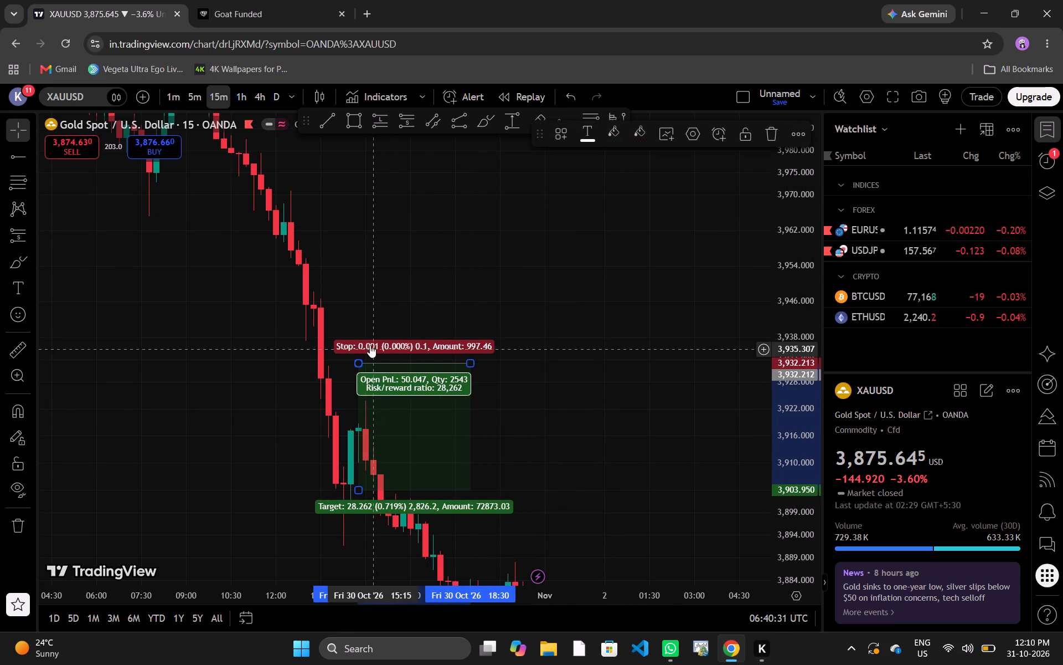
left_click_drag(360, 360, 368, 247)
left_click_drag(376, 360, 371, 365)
Delete the short position from the 15-minute gold chart.
left_click(371, 365)
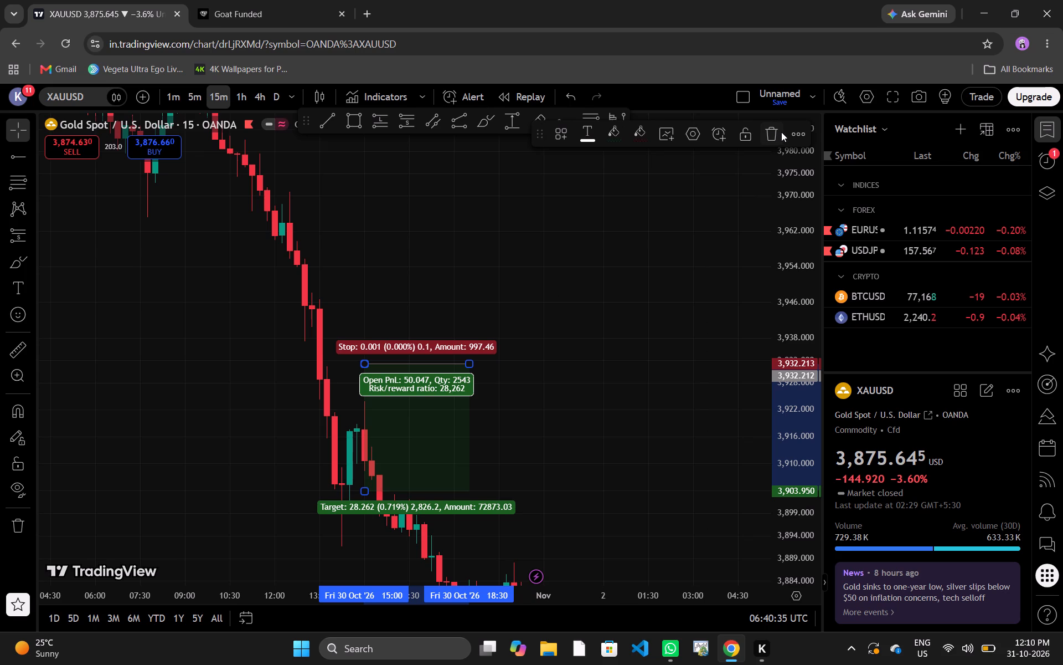
left_click(781, 132)
Switch the gold chart to the 5-minute timeframe.
left_click_drag(633, 391, 666, 201)
left_click_drag(704, 406, 634, 299)
left_click(192, 86)
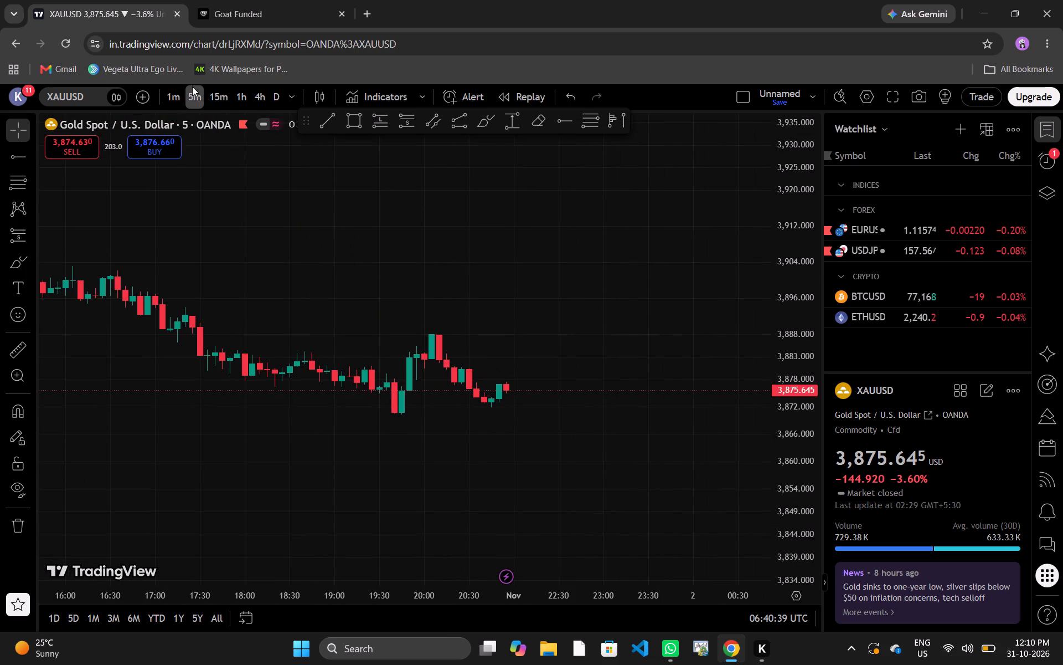
Draw a Fibonacci retracement from the 20:05 swing high at about 3,888 down to about 3,872 at 23:15, past the latest candle.
left_click_drag(582, 301, 699, 280)
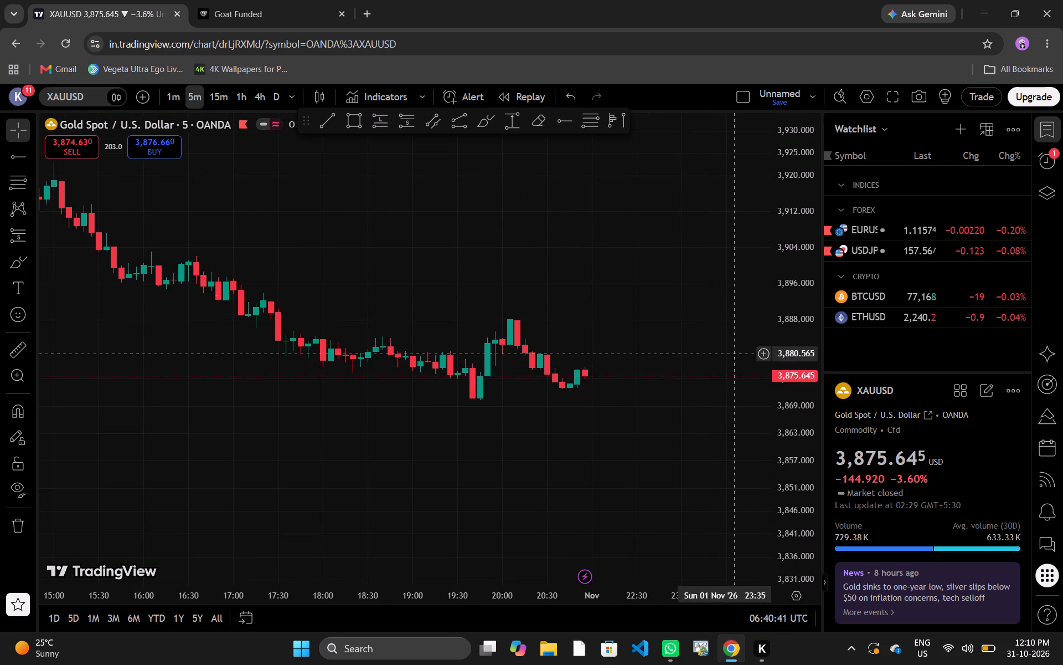
left_click_drag(801, 499, 729, 0)
left_click_drag(677, 424, 592, 400)
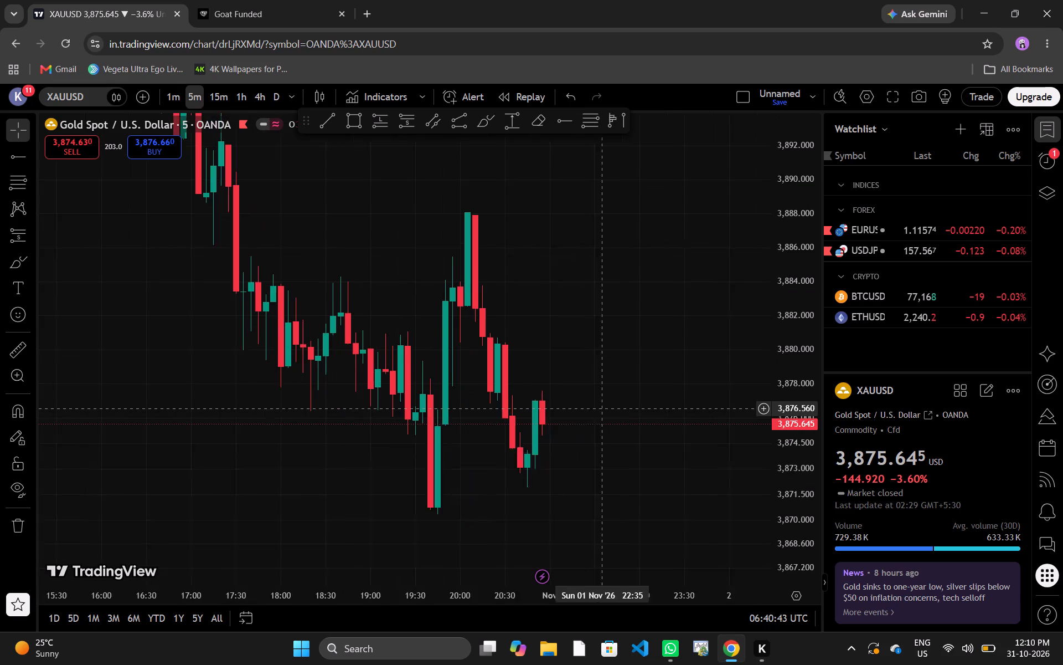
left_click_drag(621, 596, 409, 556)
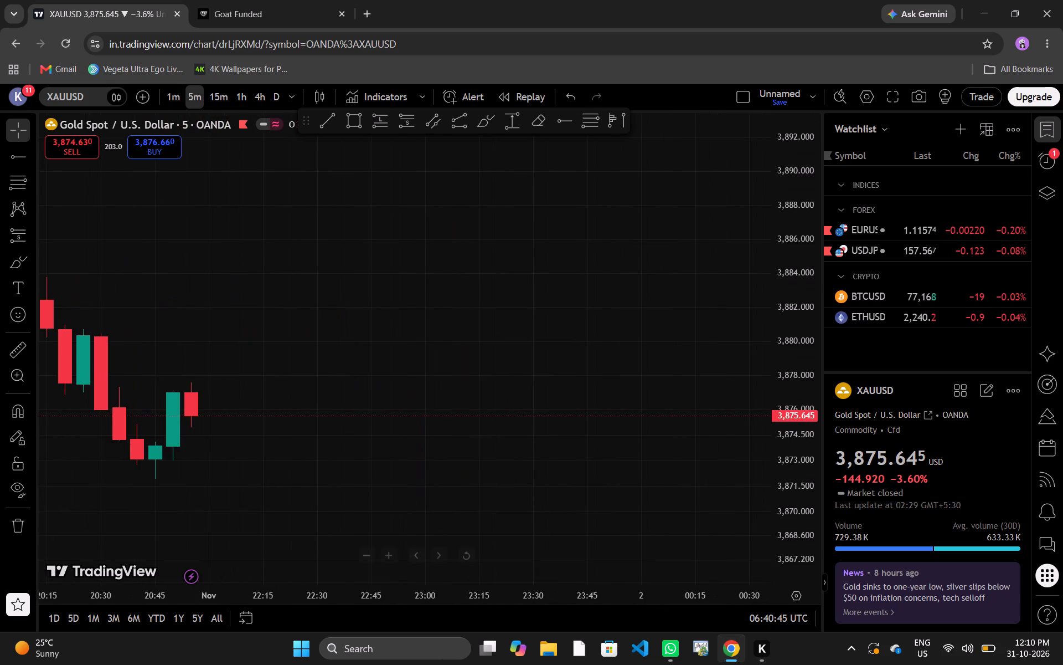
left_click_drag(421, 478, 658, 459)
left_click_drag(514, 472, 629, 408)
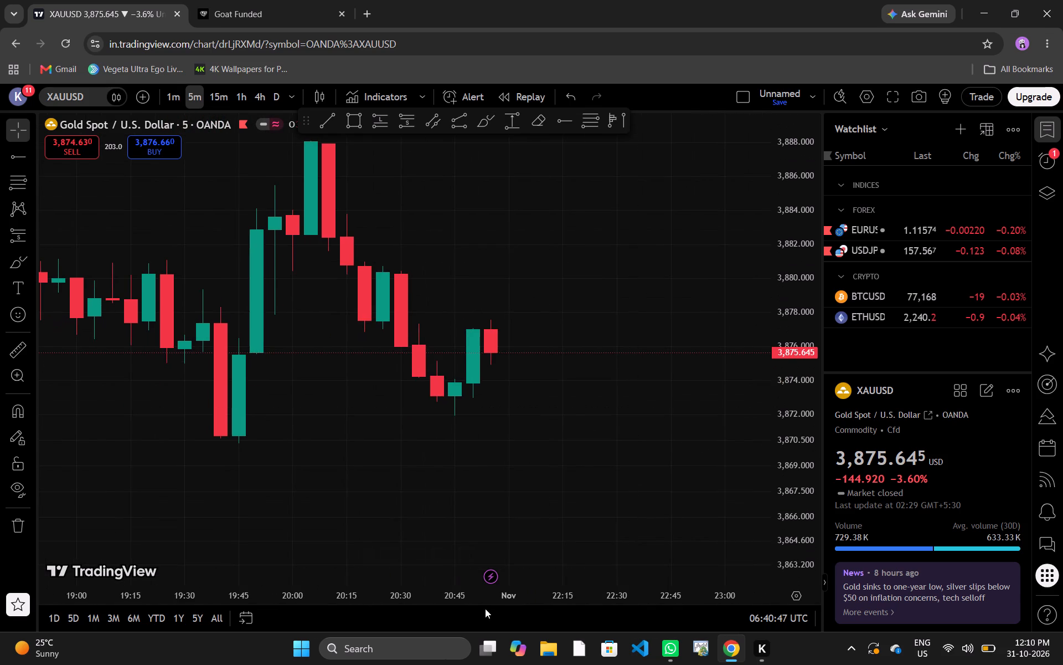
left_click_drag(476, 596, 620, 574)
left_click_drag(678, 485, 633, 566)
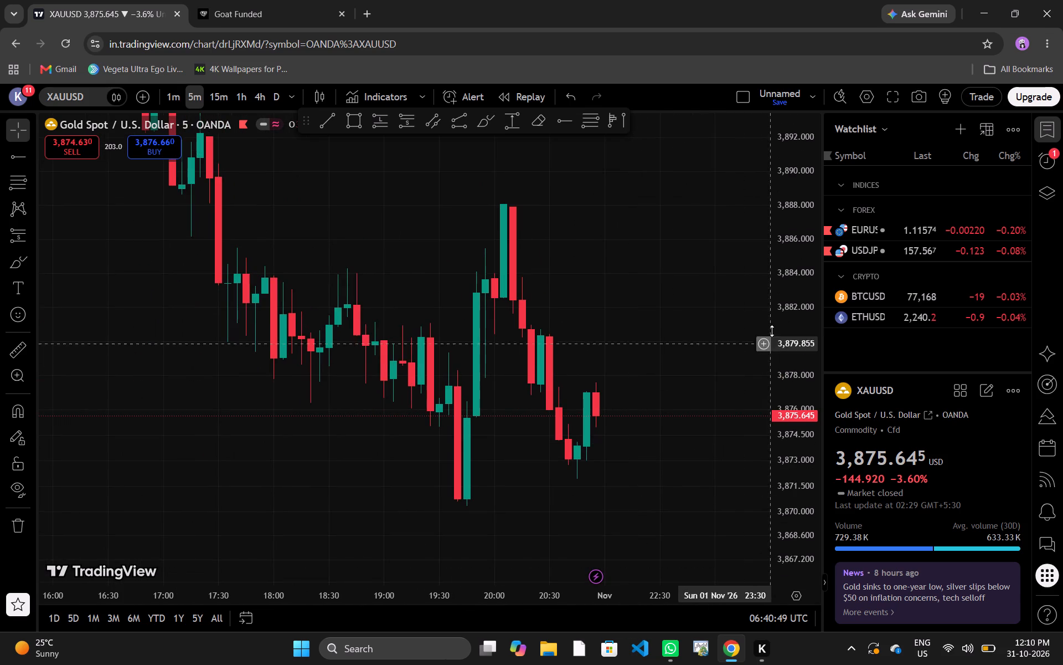
left_click_drag(798, 288, 799, 341)
left_click_drag(727, 361, 641, 424)
left_click_drag(634, 407, 687, 381)
left_click_drag(636, 367, 564, 336)
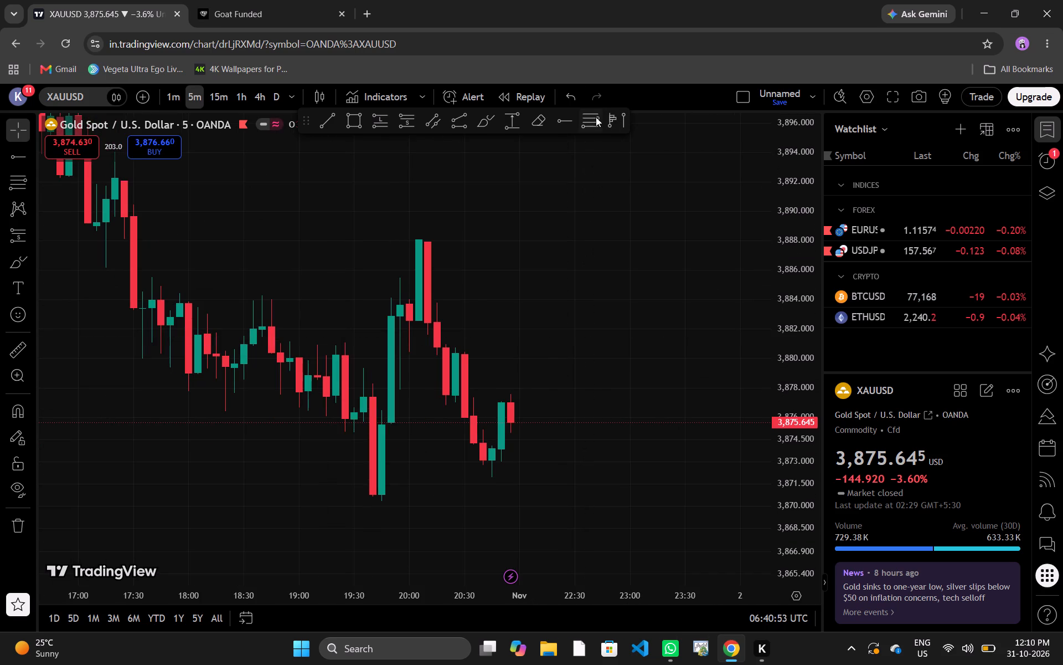
left_click(596, 117)
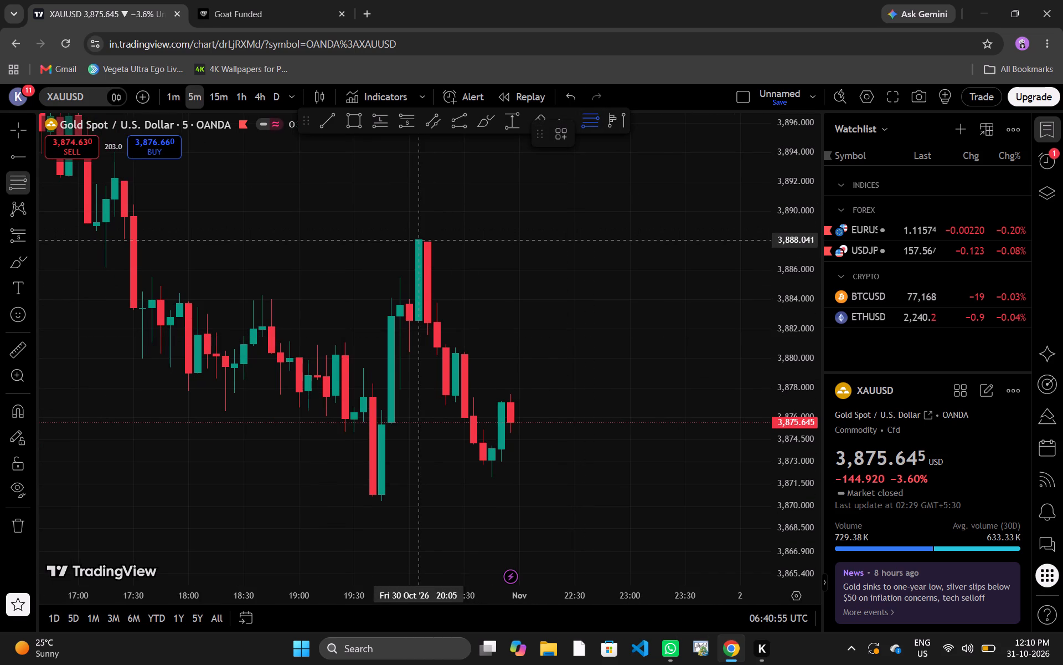
left_click_drag(417, 240, 506, 363)
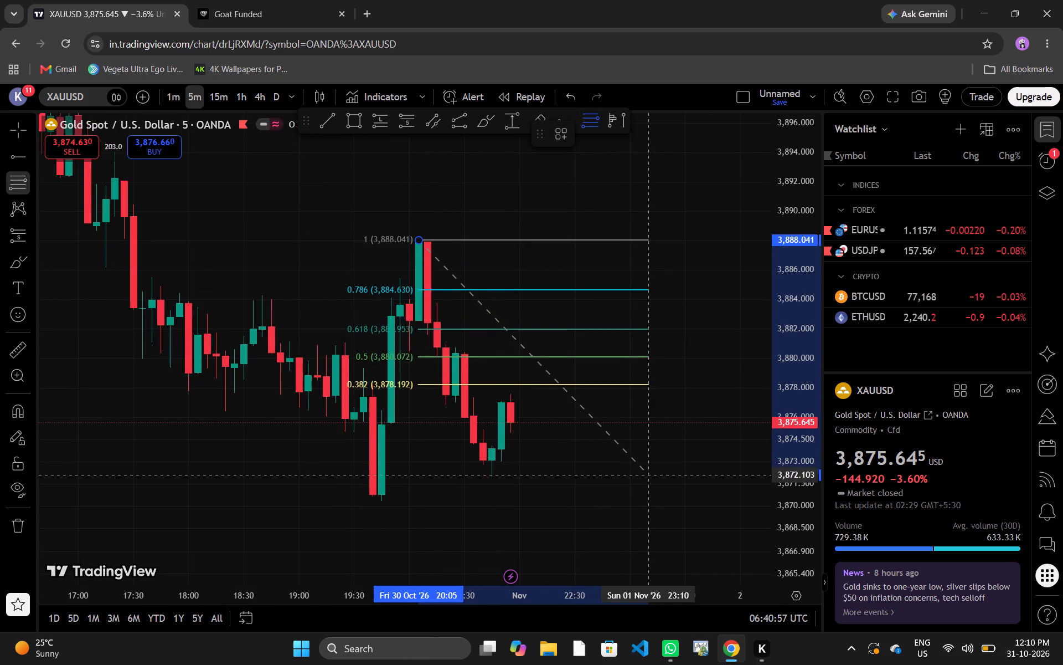
left_click(653, 477)
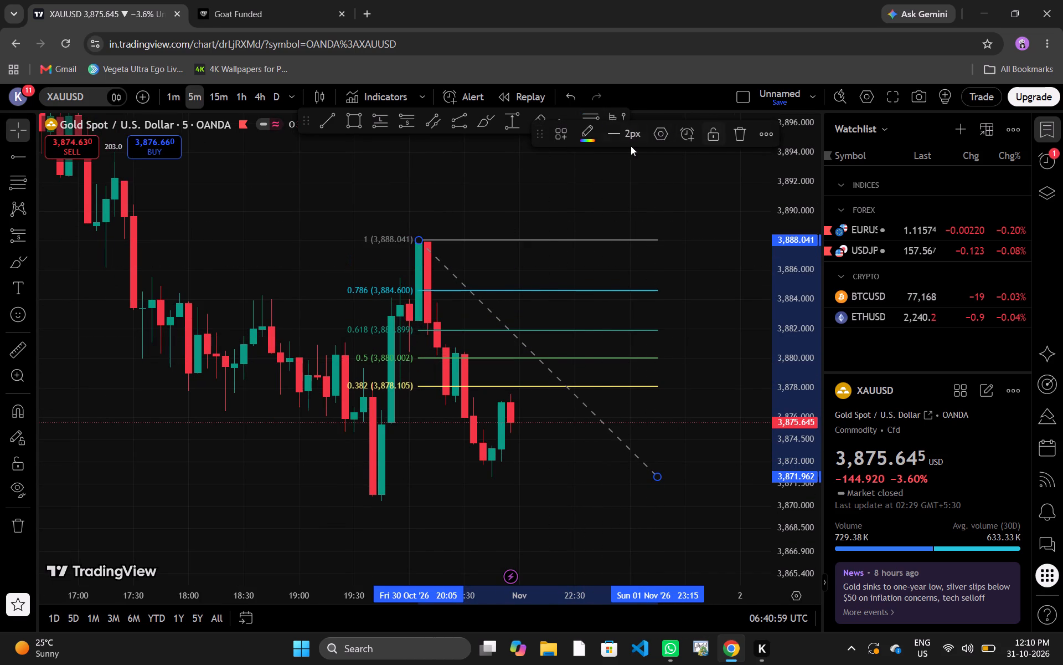
Draw a rectangle over the zone between the 0.618 and 0.5 Fibonacci levels, from about 3,881.9 to 3,880.0.
left_click(364, 120)
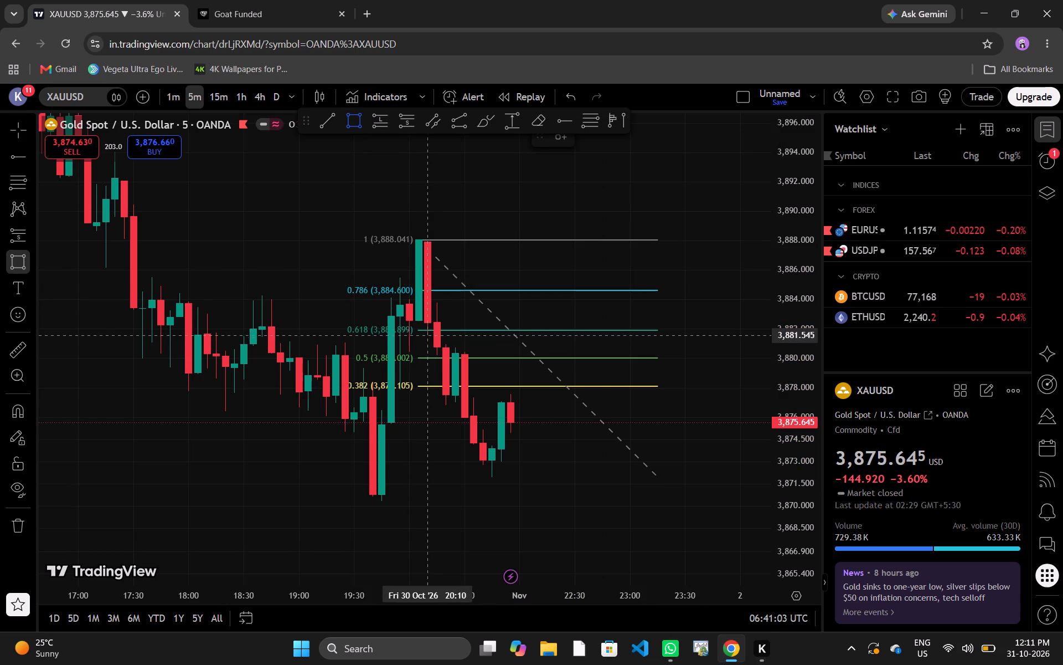
left_click_drag(422, 330, 493, 337)
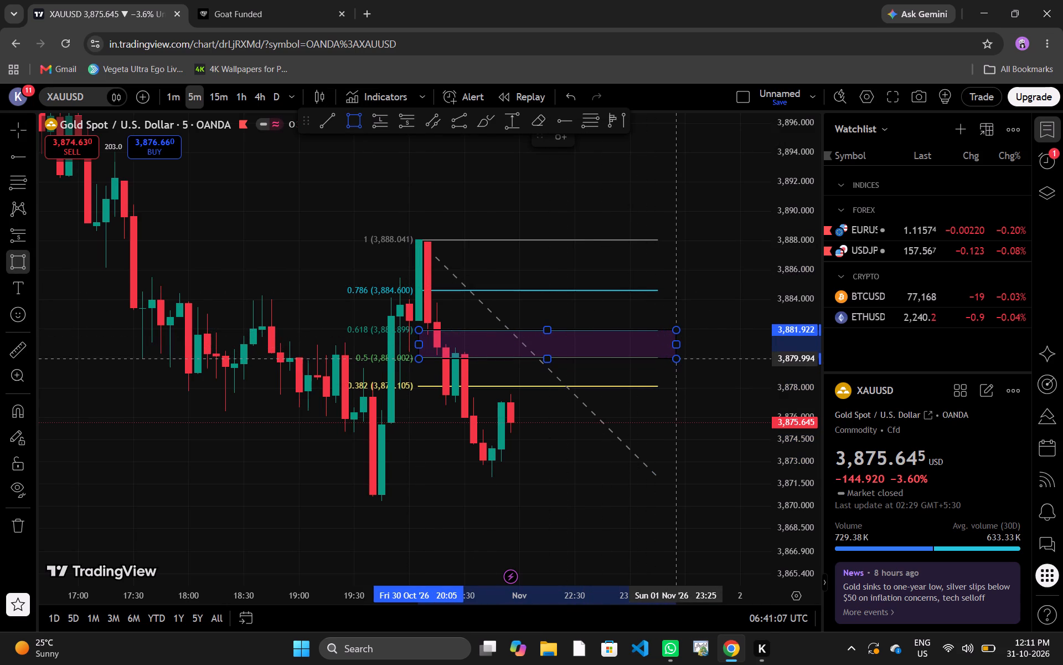
left_click(672, 359)
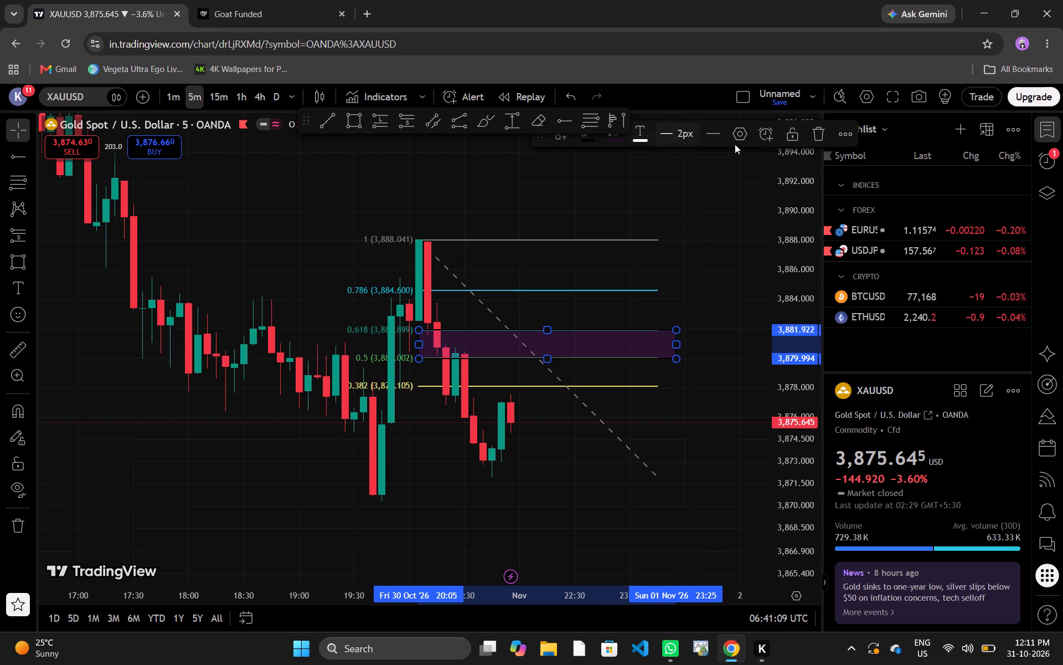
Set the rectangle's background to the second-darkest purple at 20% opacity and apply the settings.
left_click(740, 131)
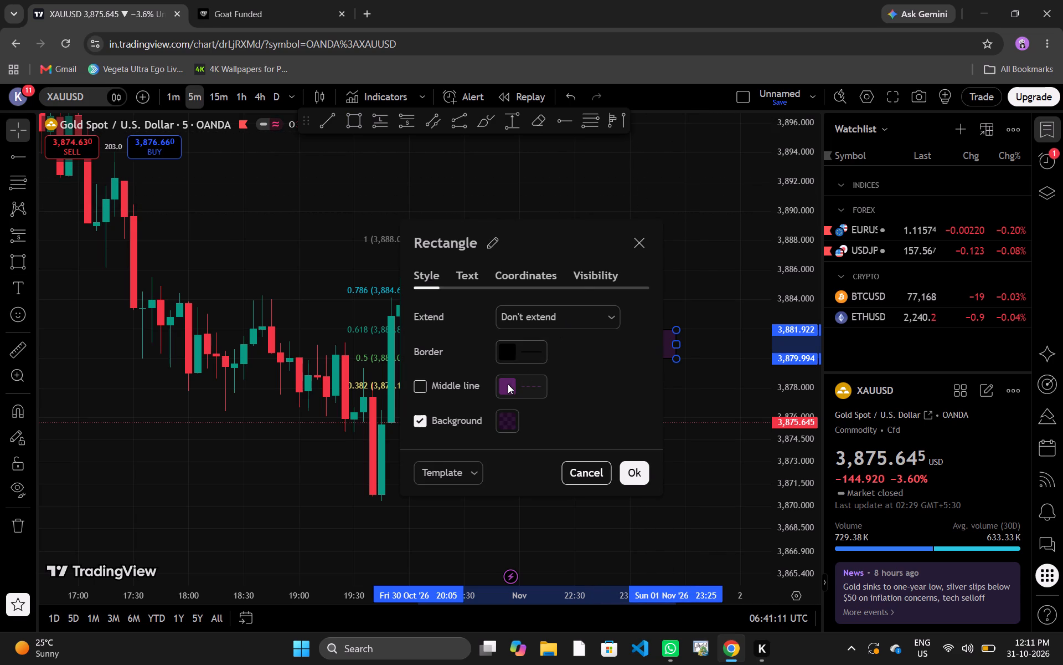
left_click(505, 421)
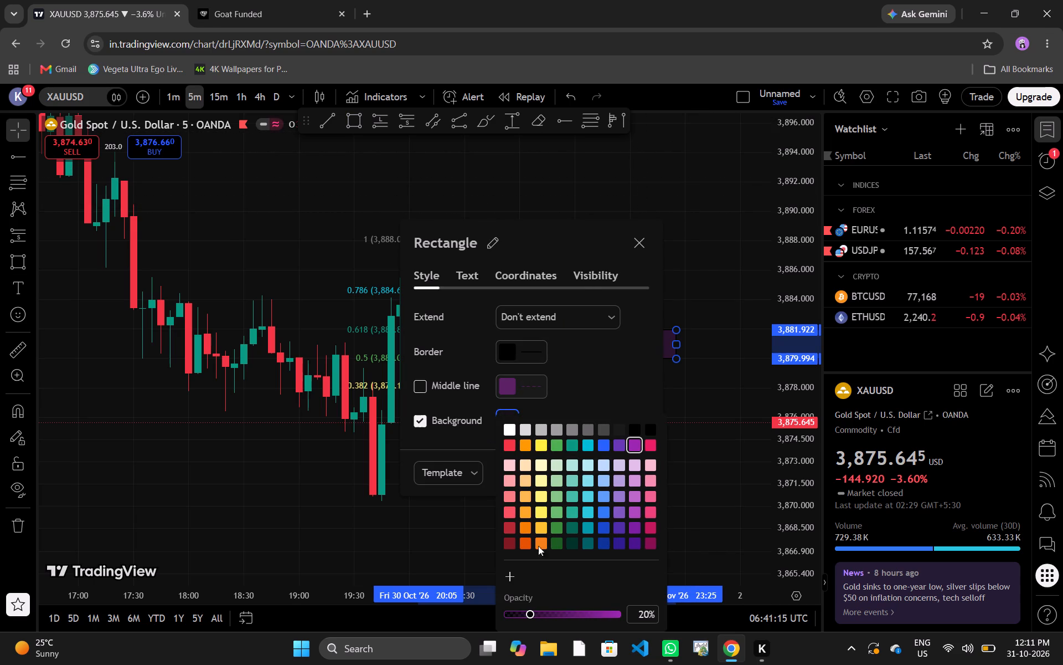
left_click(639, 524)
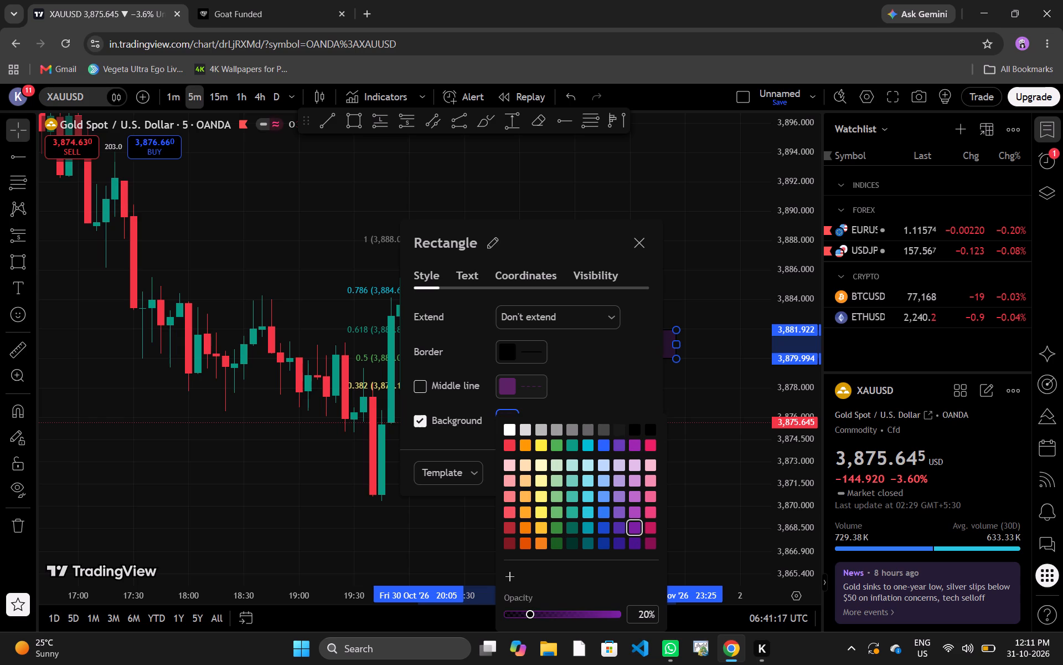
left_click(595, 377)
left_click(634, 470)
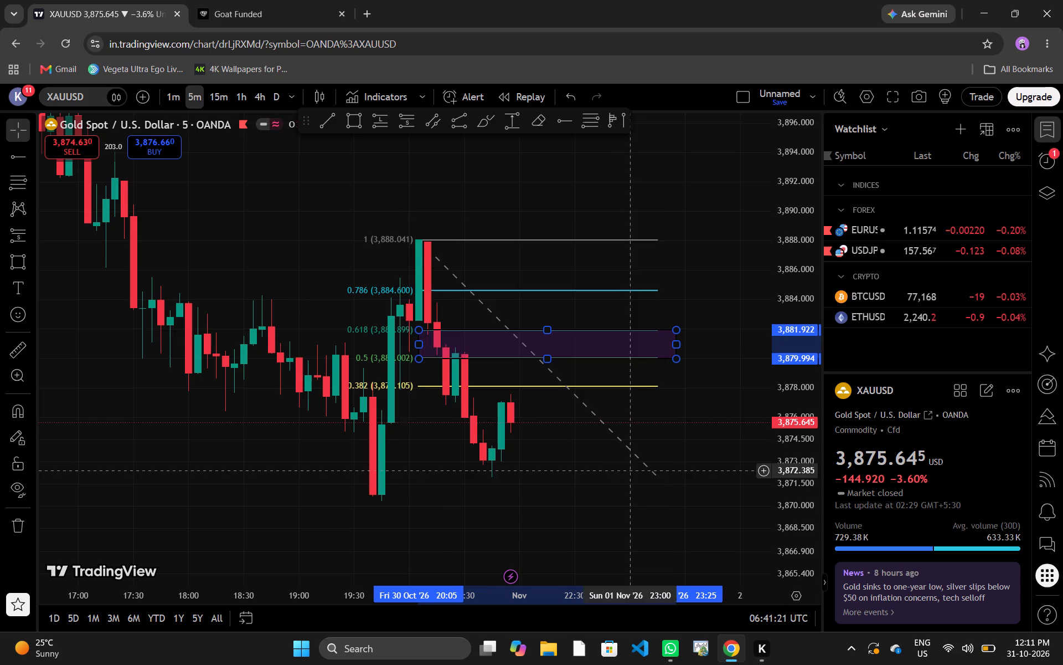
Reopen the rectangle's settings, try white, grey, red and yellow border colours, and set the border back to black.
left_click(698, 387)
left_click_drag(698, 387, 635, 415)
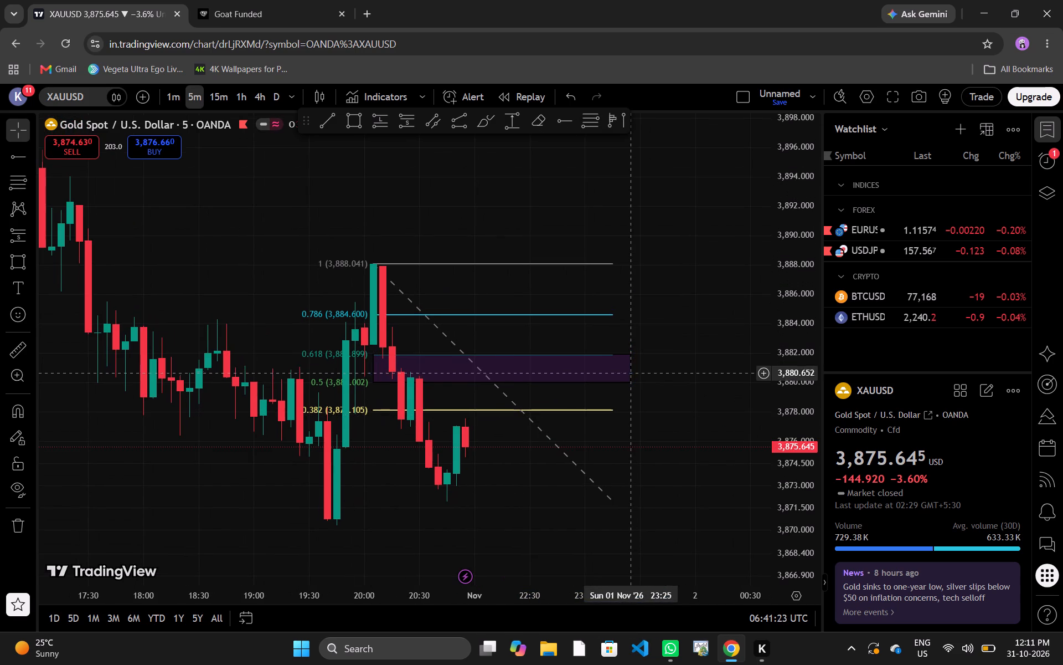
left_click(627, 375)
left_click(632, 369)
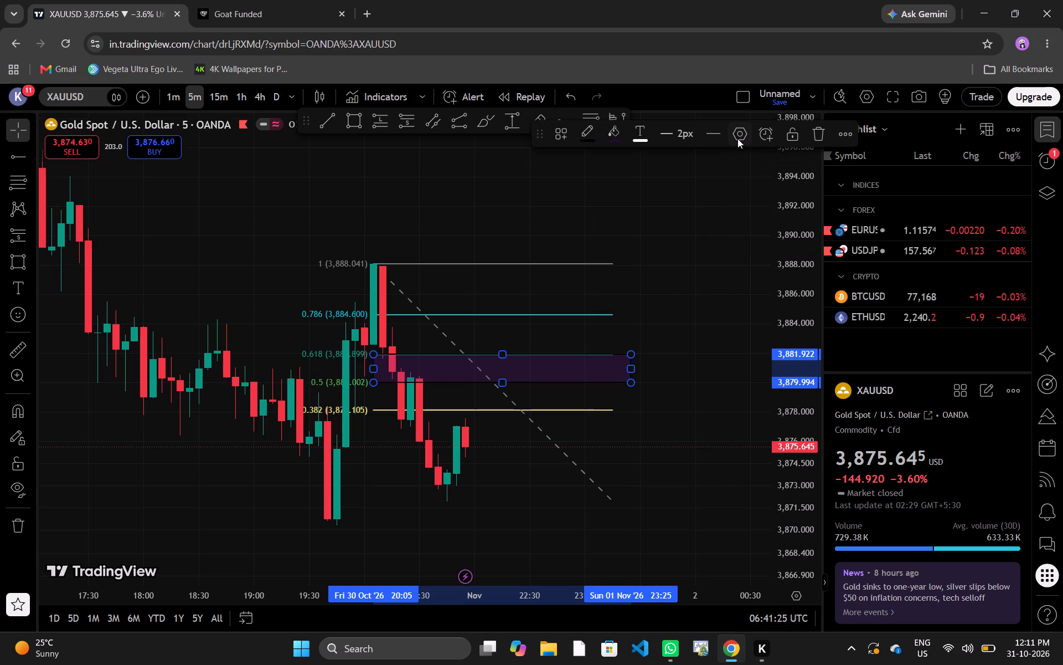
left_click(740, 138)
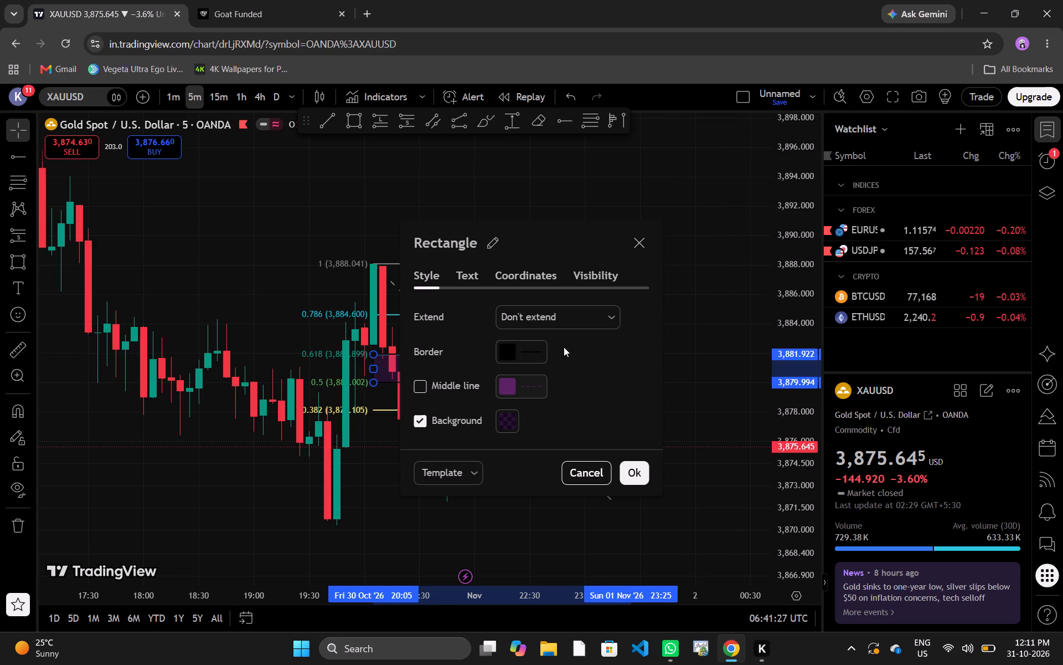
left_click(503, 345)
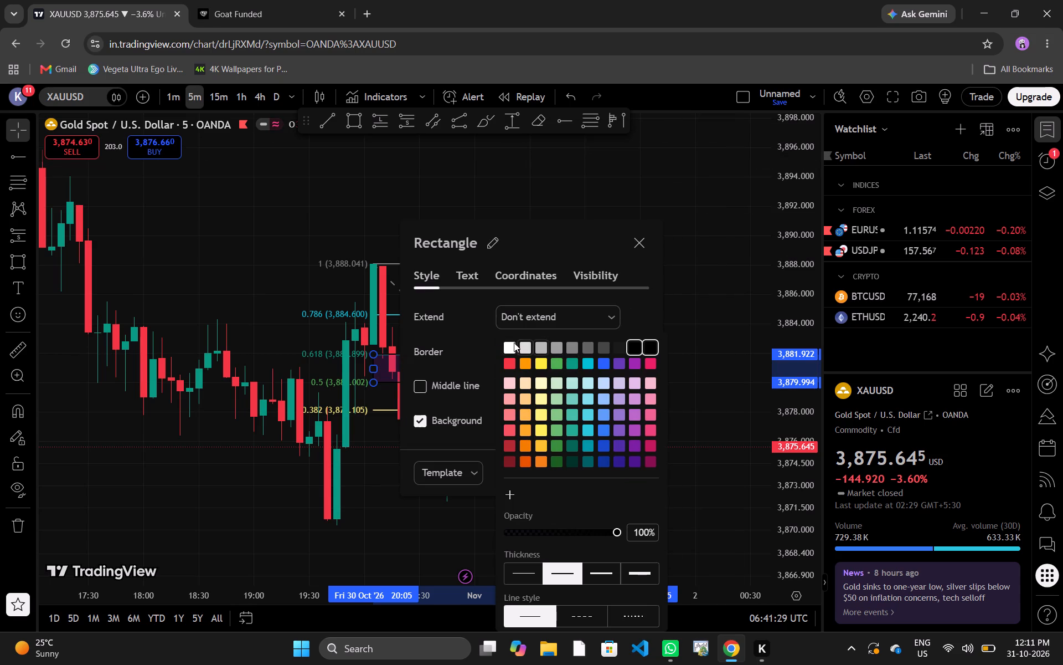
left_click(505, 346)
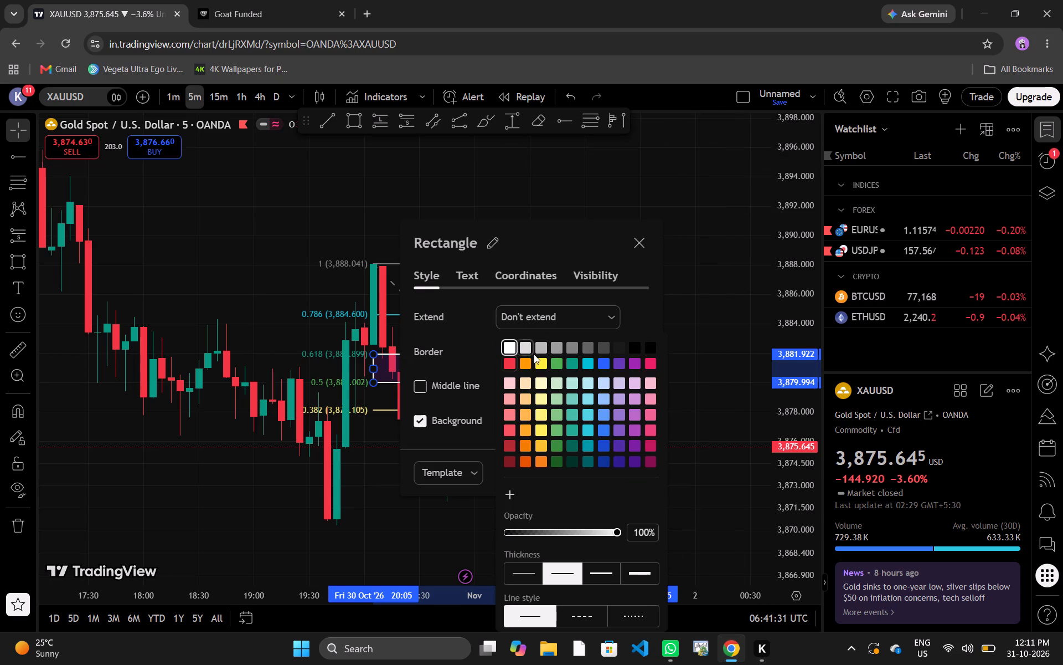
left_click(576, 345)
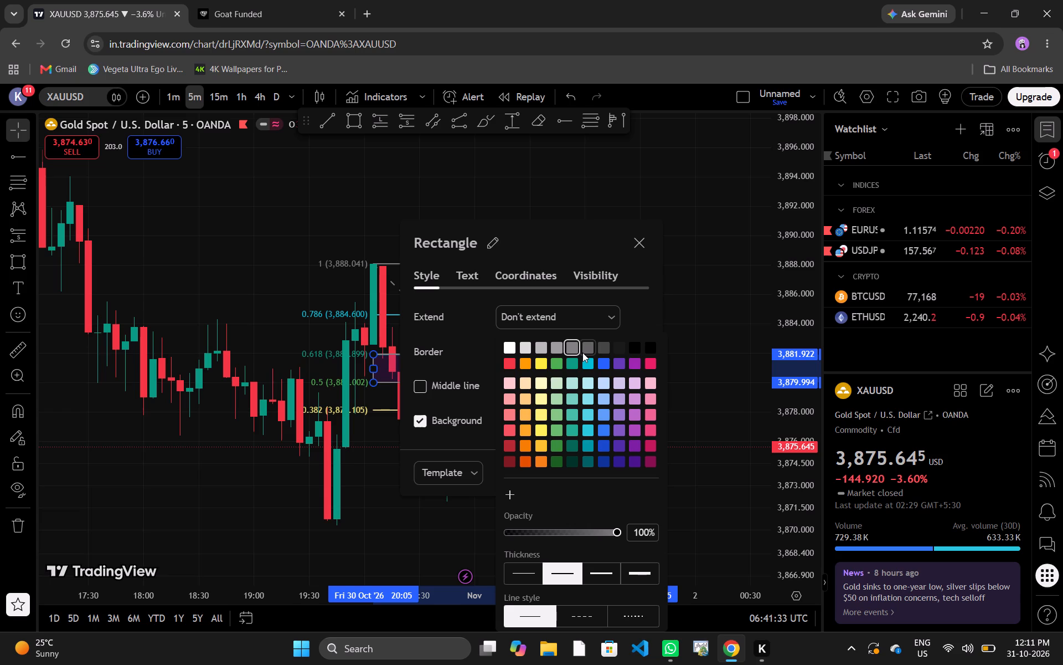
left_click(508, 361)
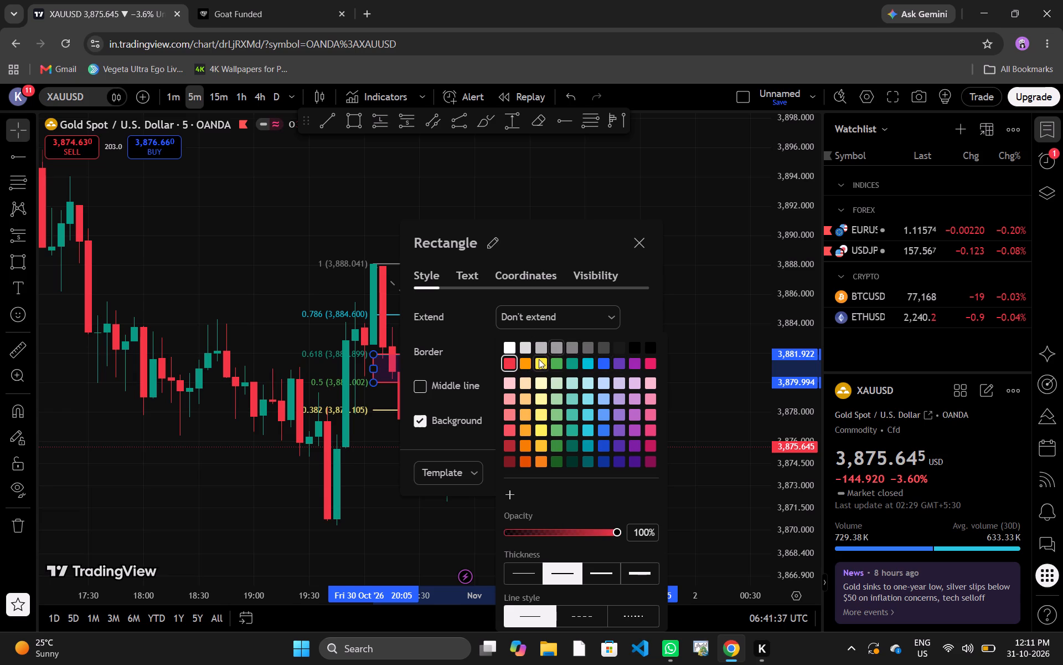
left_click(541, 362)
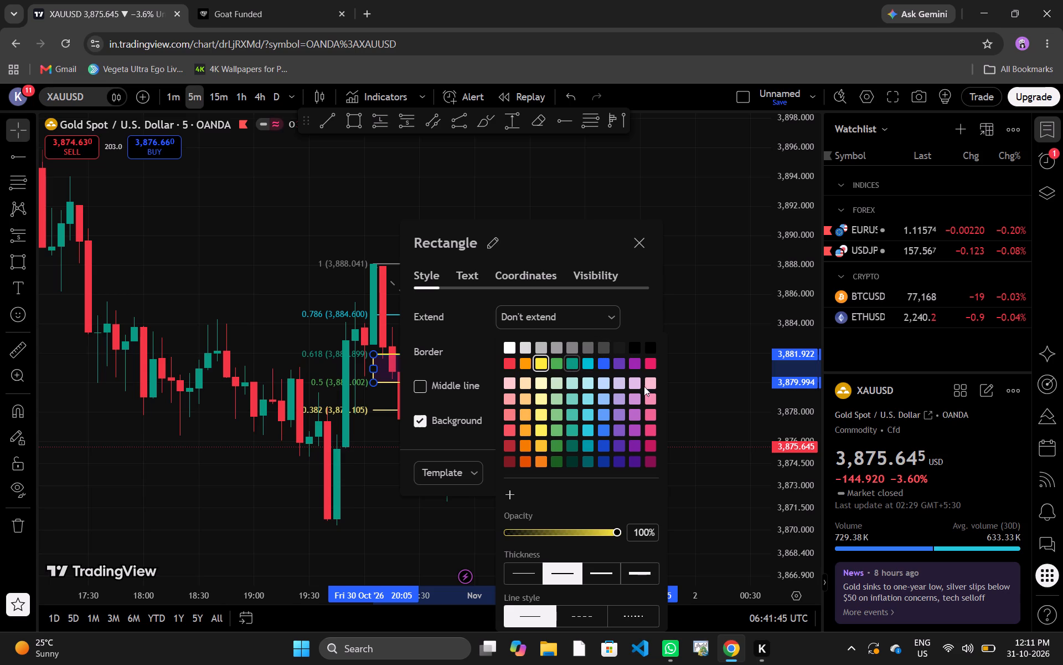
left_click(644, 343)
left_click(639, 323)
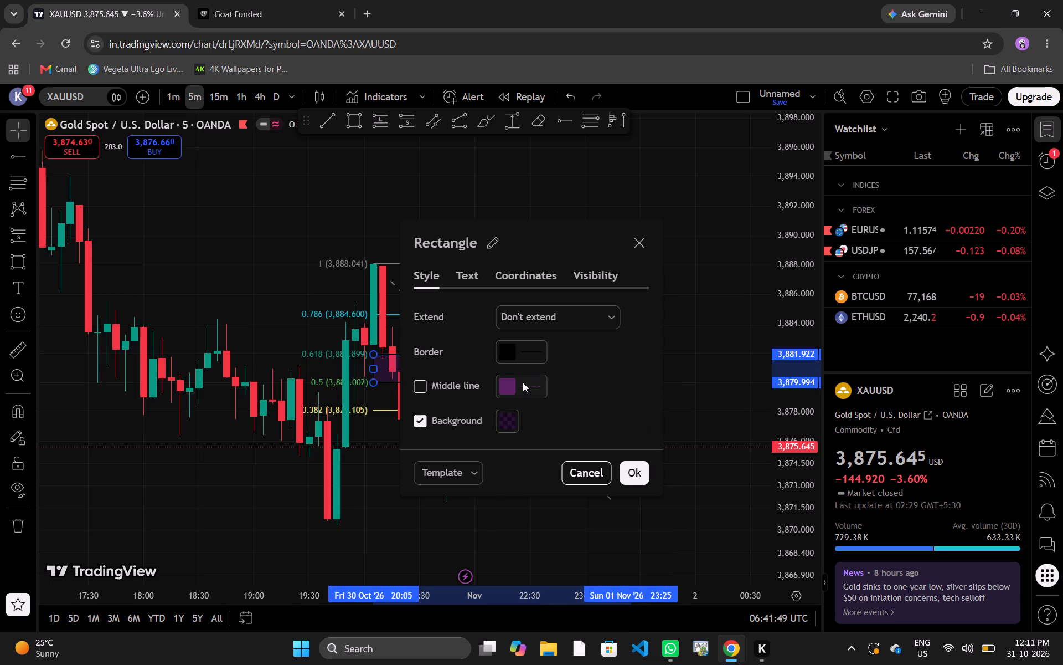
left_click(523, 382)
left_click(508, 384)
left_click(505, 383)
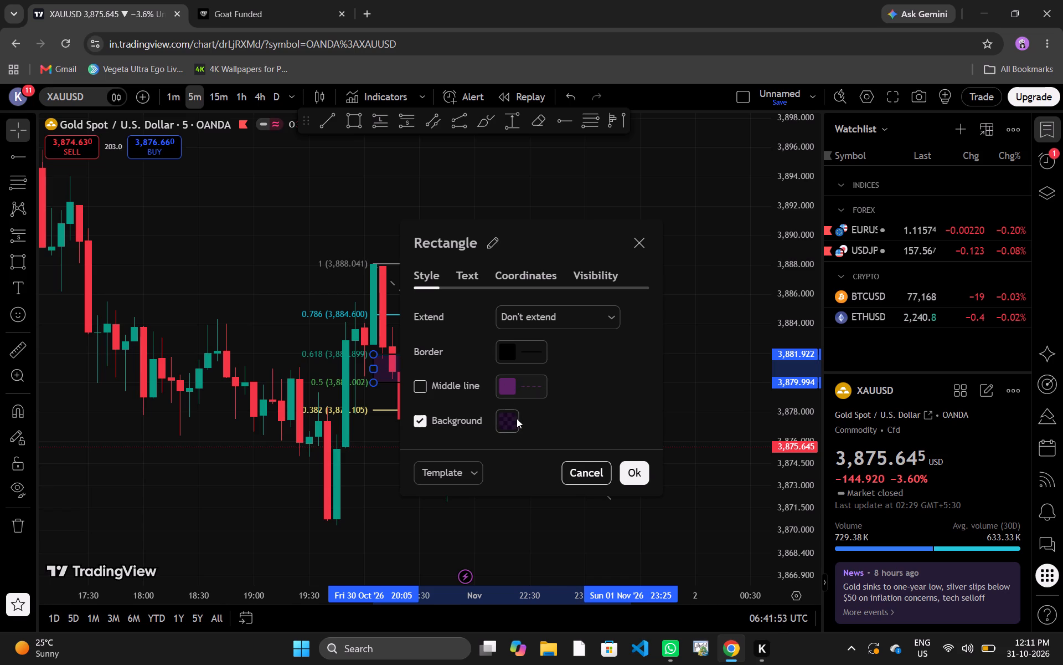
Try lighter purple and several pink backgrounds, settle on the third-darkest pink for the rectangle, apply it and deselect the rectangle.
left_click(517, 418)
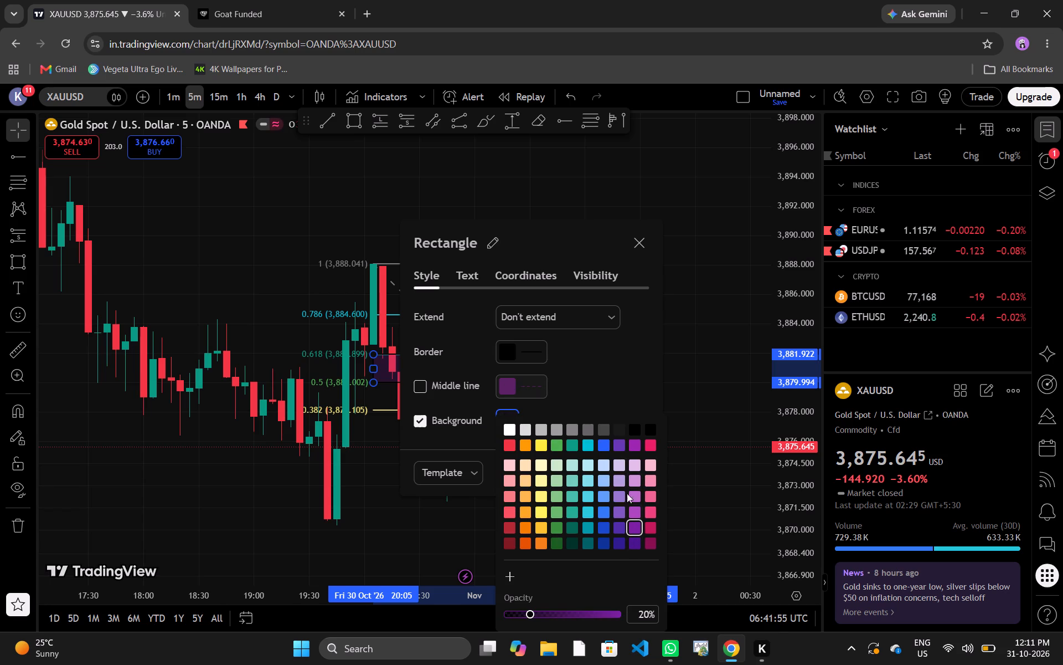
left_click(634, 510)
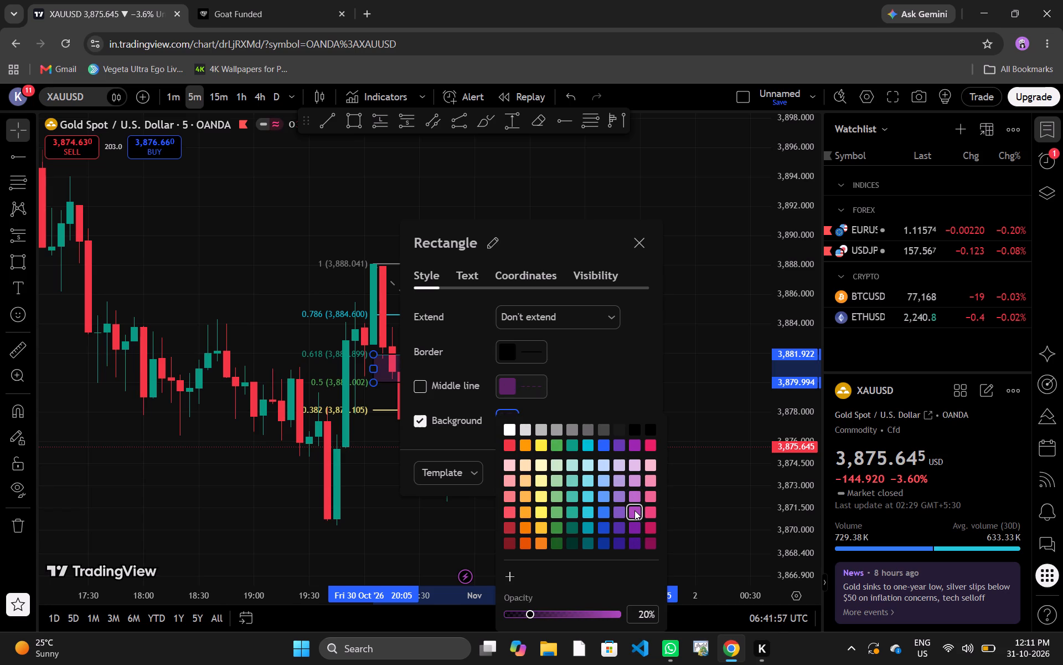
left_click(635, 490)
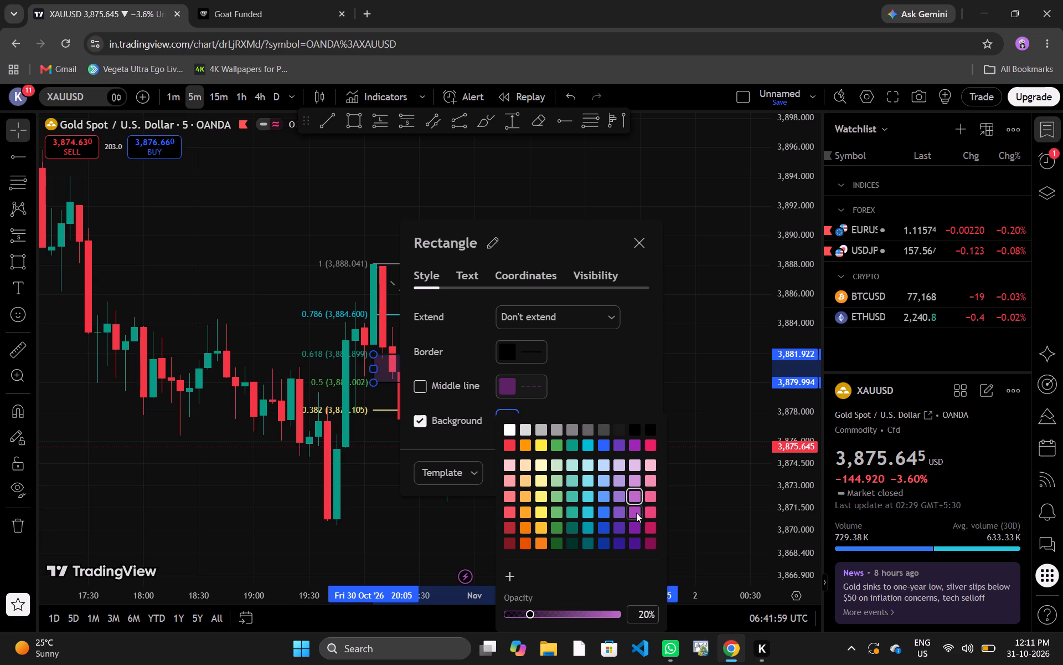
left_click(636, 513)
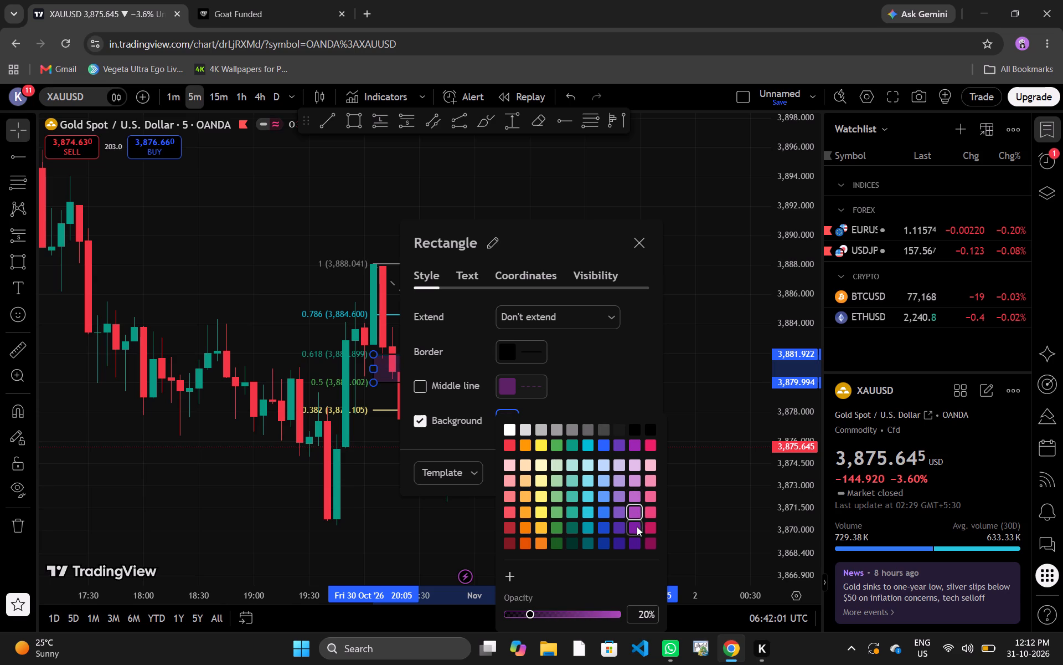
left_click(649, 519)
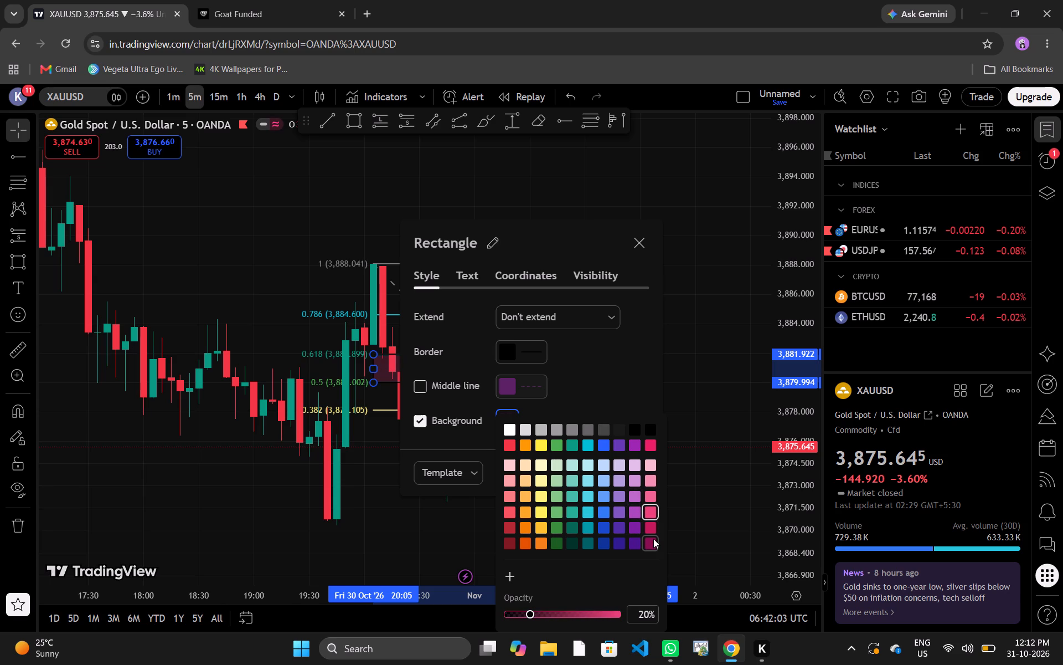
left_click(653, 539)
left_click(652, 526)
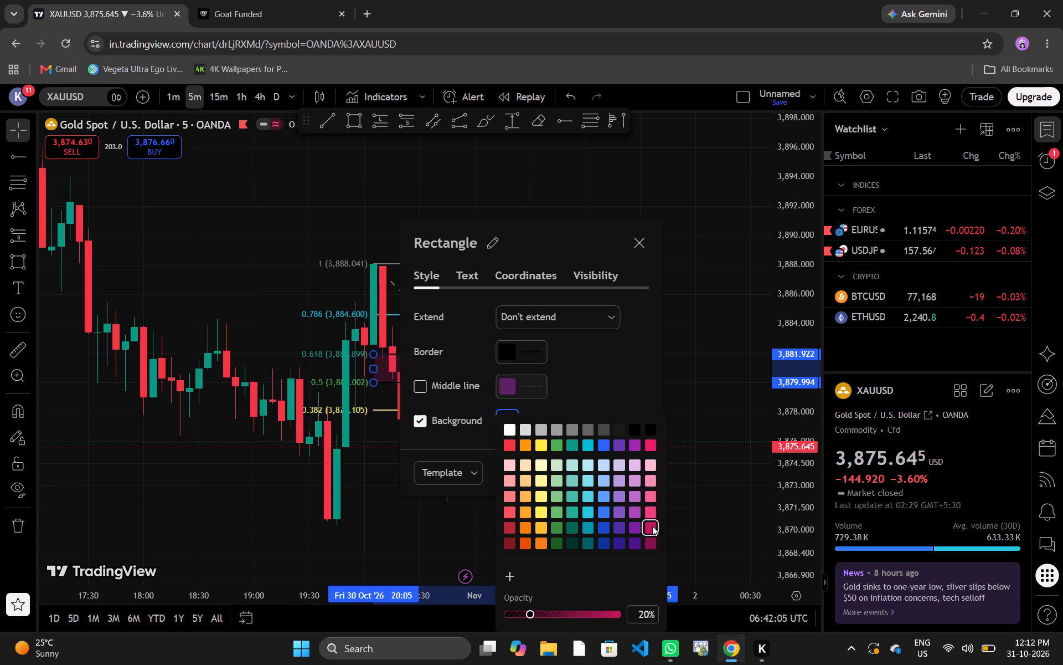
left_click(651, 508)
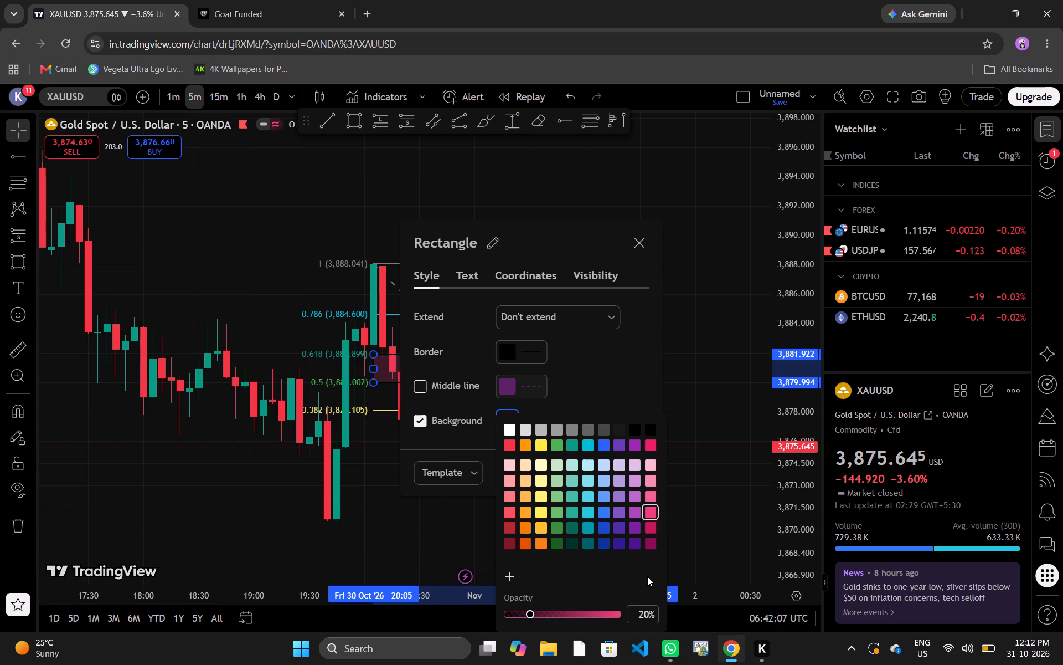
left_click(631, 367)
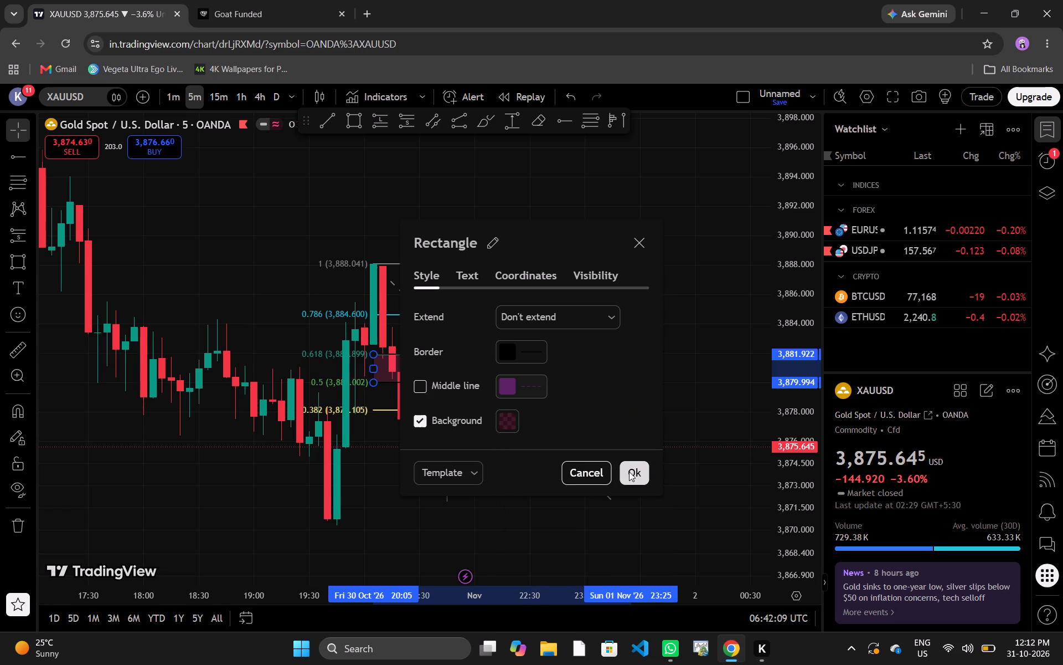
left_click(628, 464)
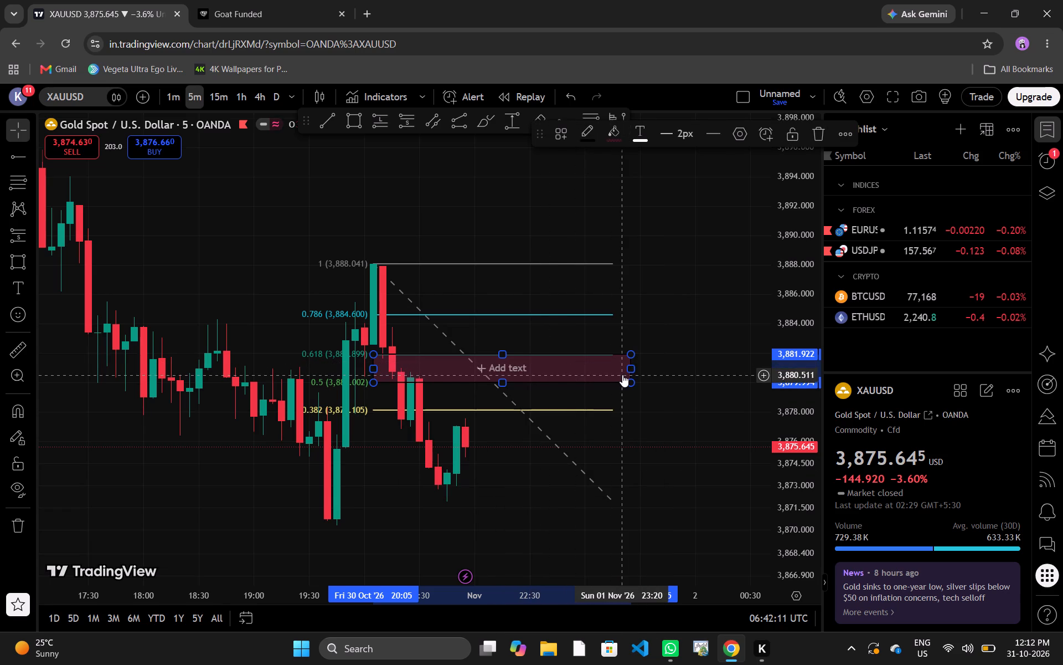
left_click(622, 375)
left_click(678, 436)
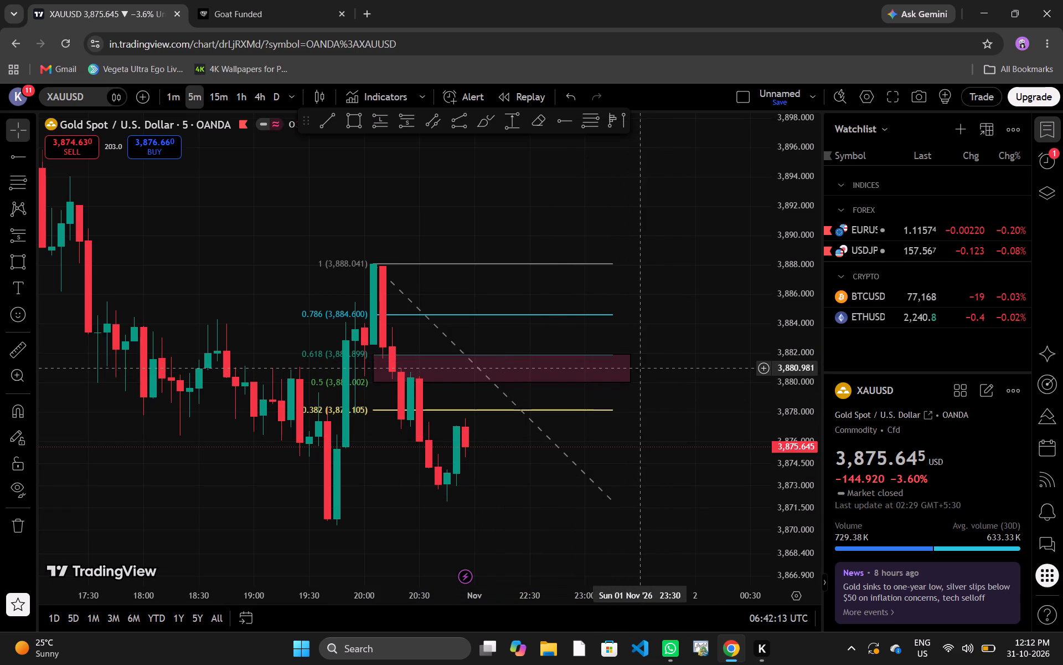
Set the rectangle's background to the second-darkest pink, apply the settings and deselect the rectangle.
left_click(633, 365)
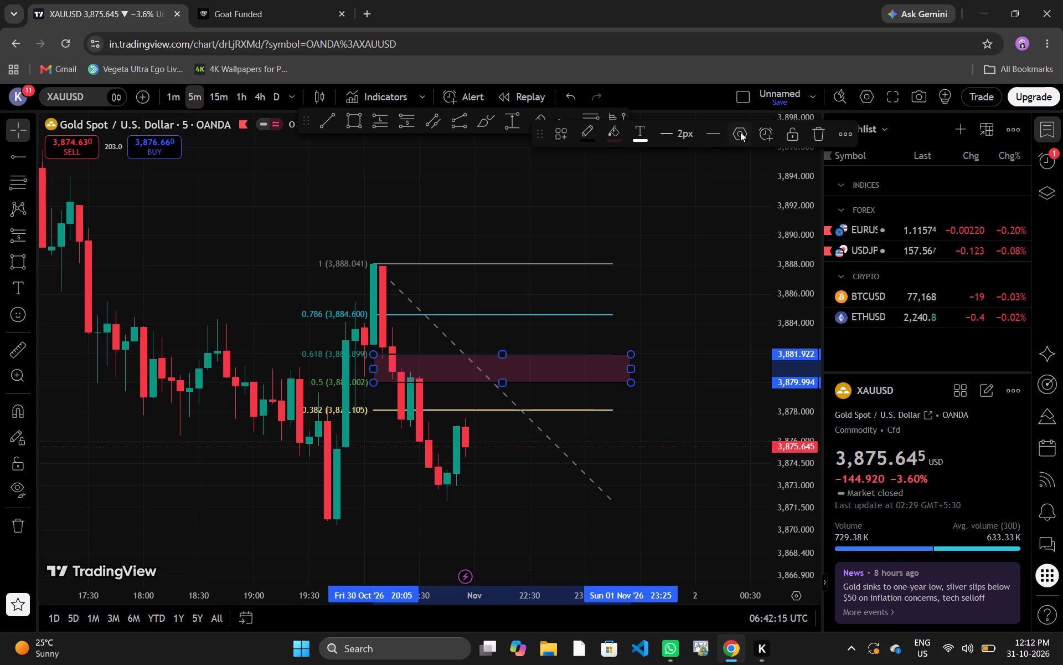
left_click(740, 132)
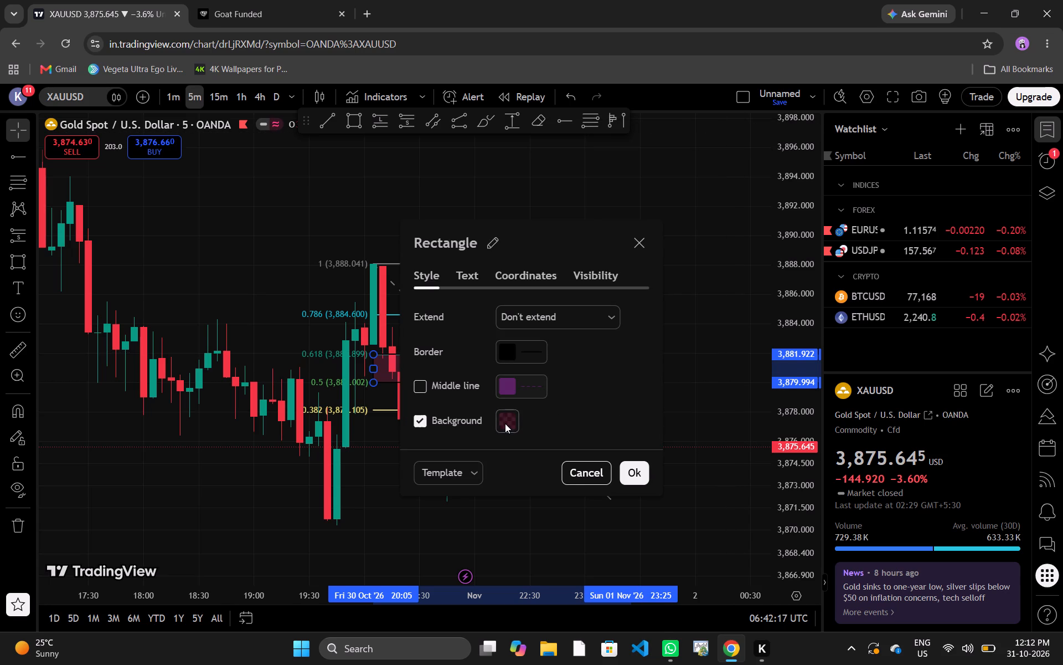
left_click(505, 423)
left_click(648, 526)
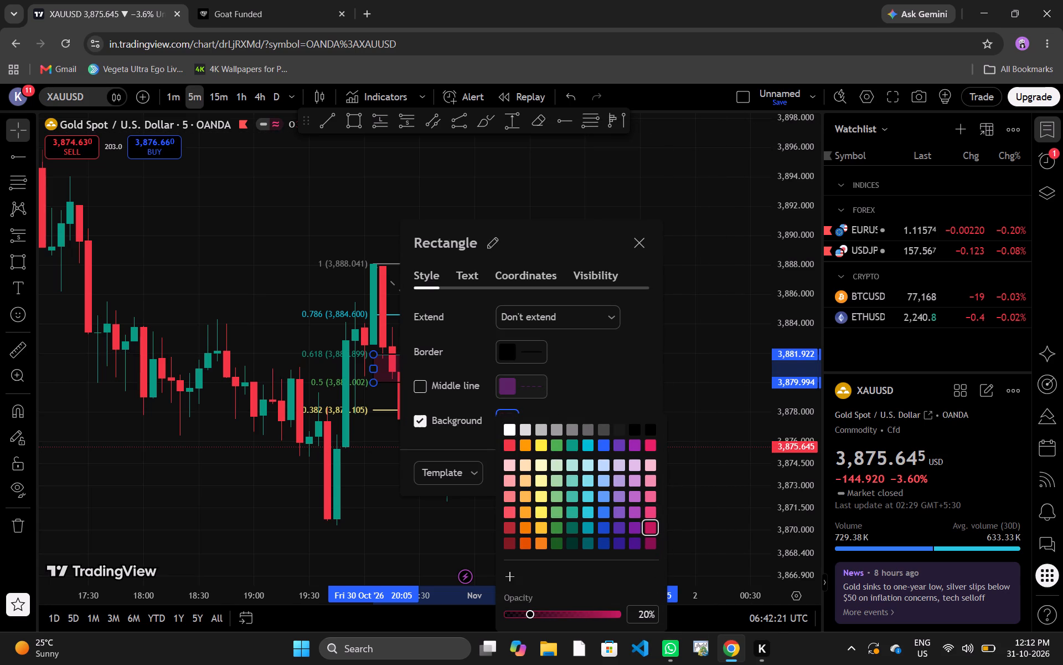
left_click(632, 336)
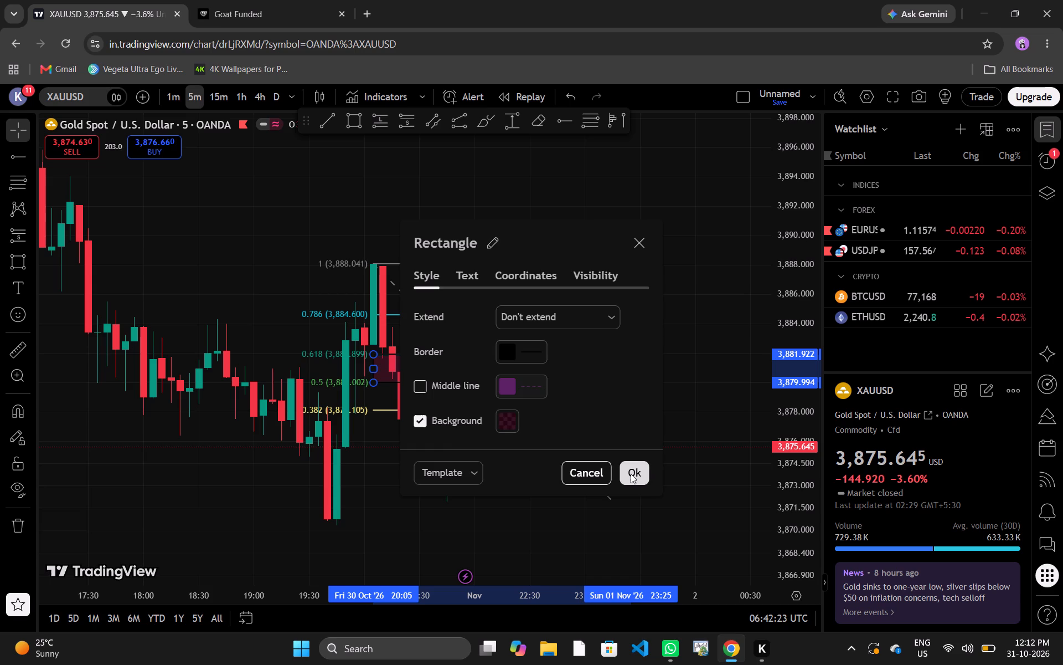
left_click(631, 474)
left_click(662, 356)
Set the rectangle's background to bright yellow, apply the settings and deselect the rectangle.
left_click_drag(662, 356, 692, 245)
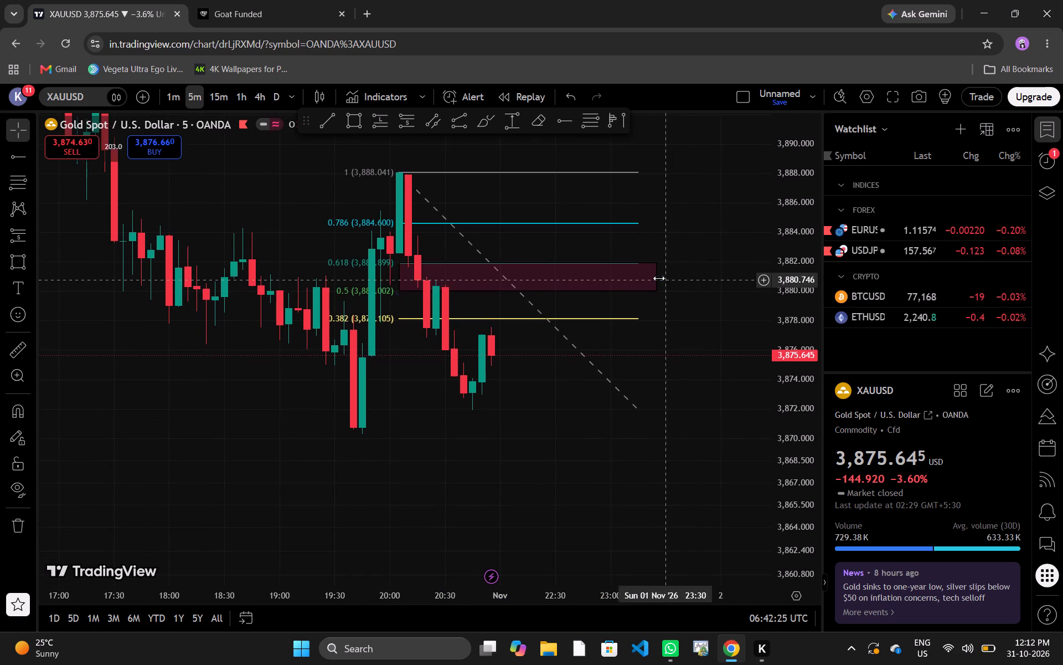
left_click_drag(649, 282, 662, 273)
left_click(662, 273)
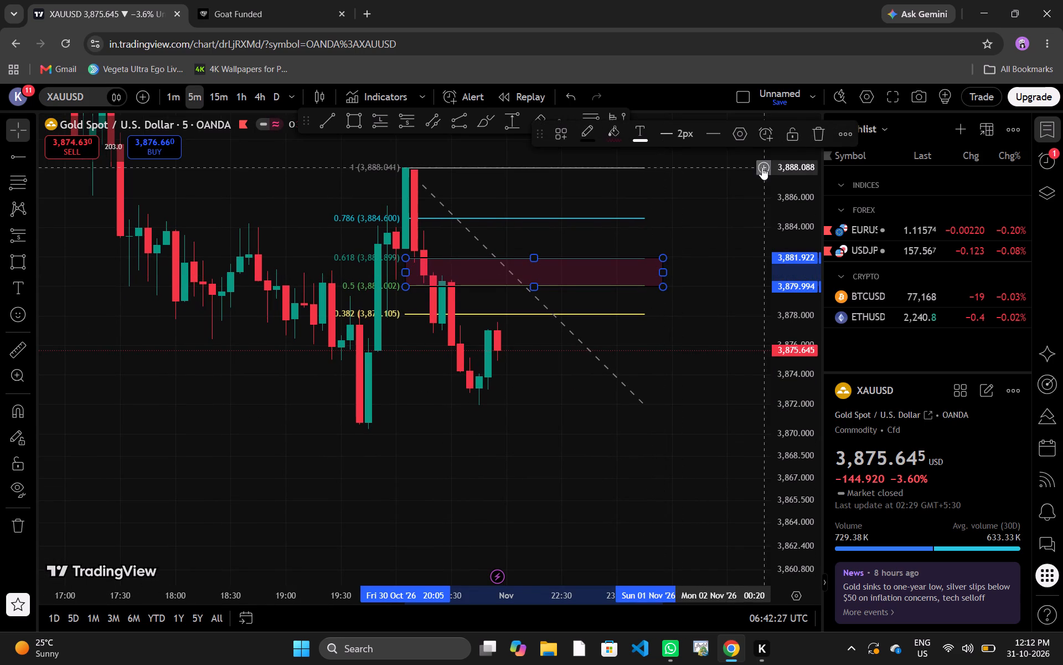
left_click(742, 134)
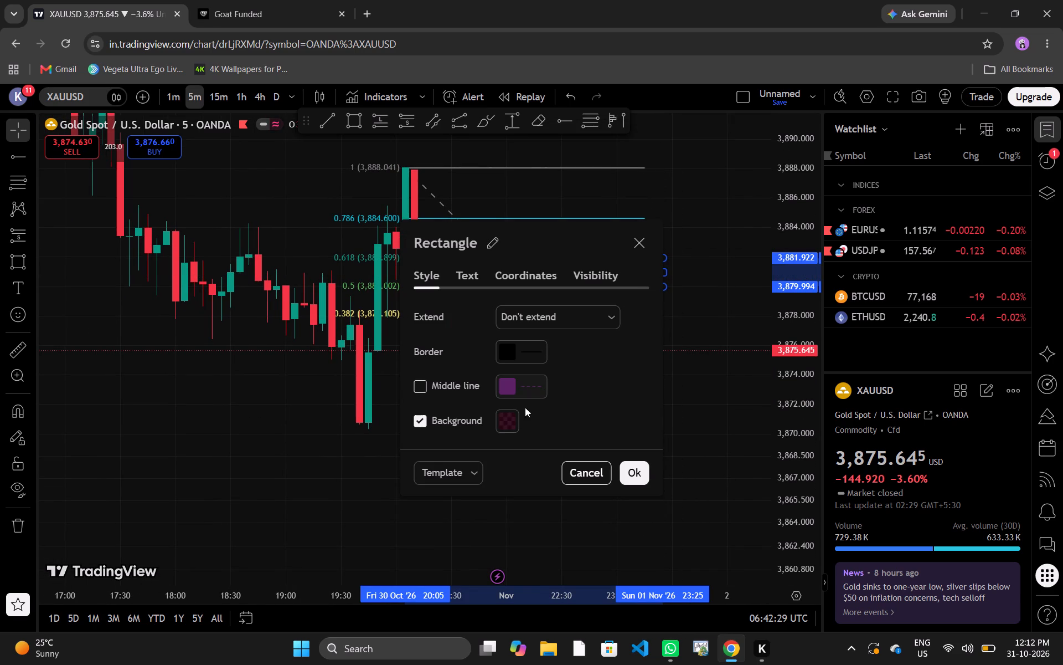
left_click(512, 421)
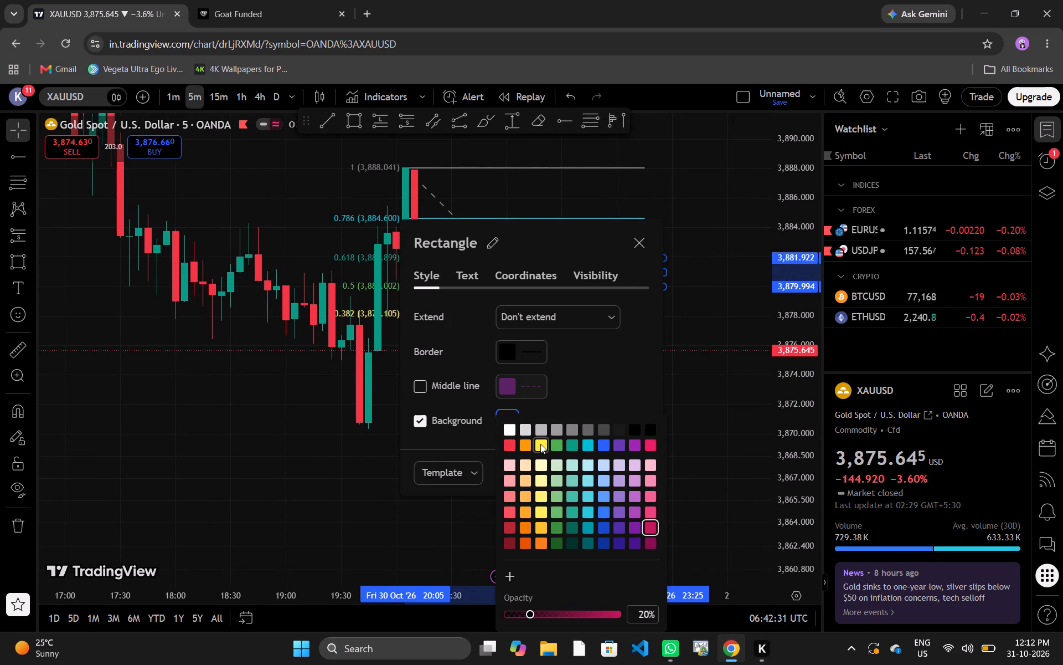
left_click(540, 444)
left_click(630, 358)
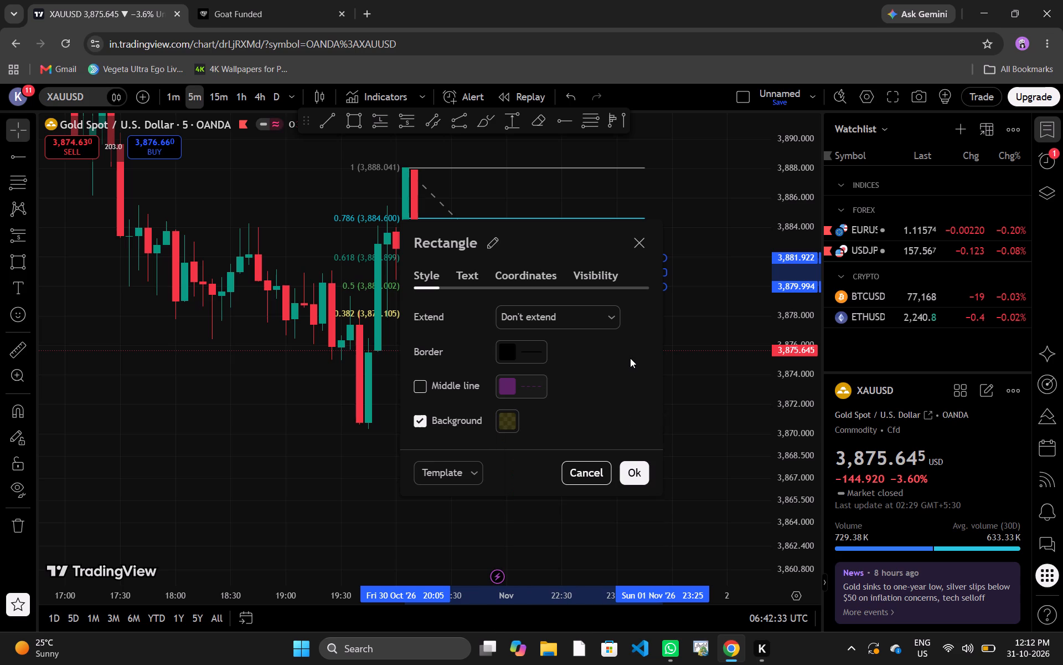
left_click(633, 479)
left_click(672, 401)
Set the rectangle's background to the darkest orange and move the settings dialog clear of the rectangle.
left_click_drag(672, 401, 658, 500)
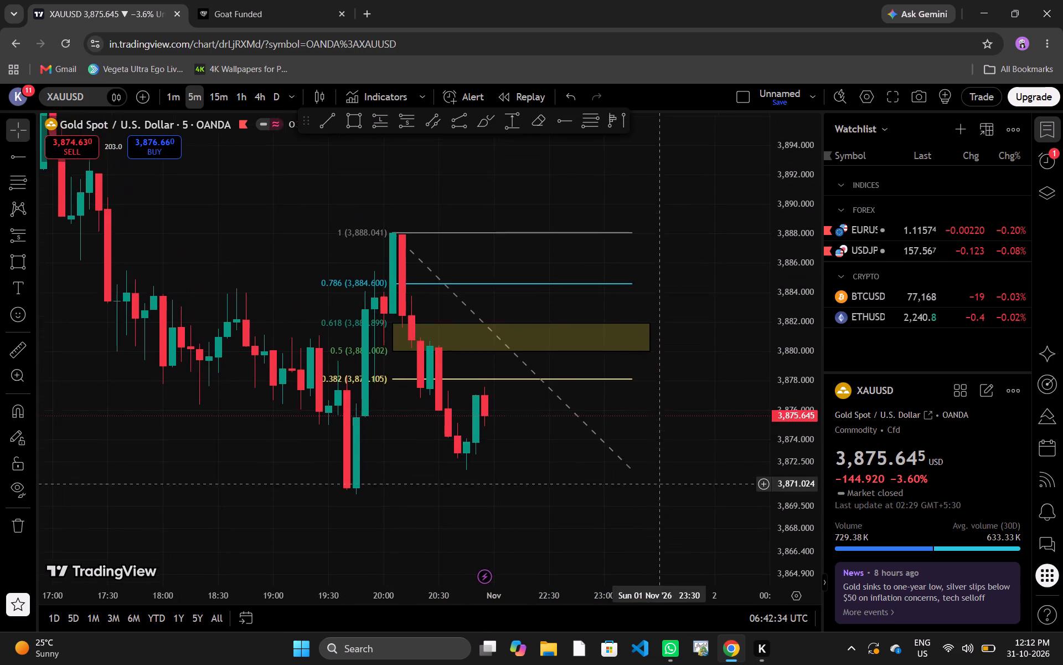
left_click_drag(658, 500, 657, 511)
left_click(647, 371)
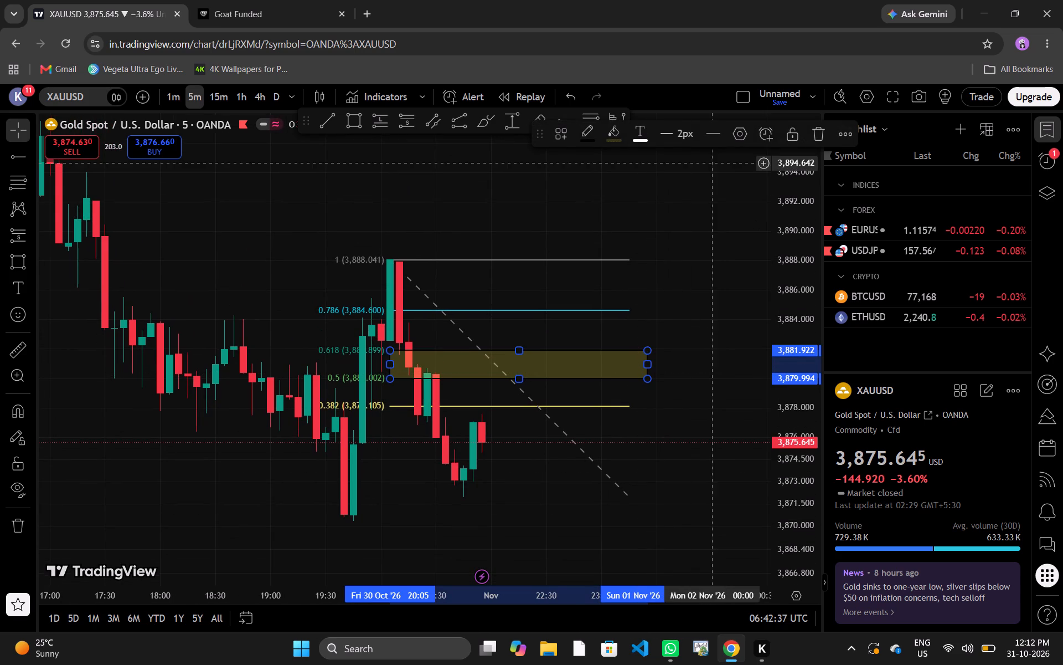
left_click(746, 129)
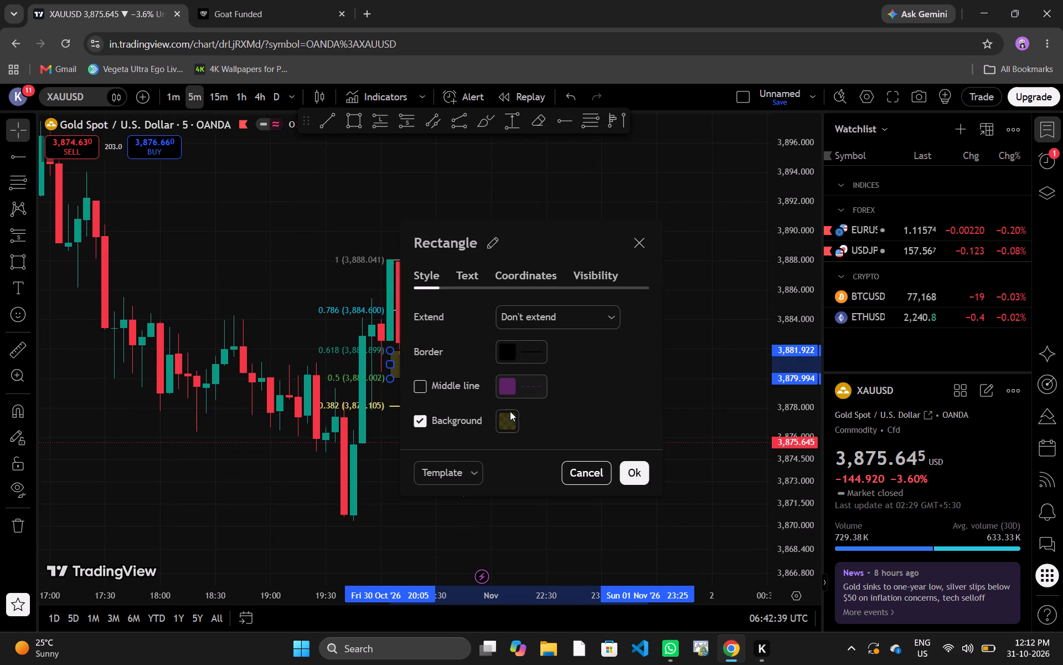
left_click(500, 418)
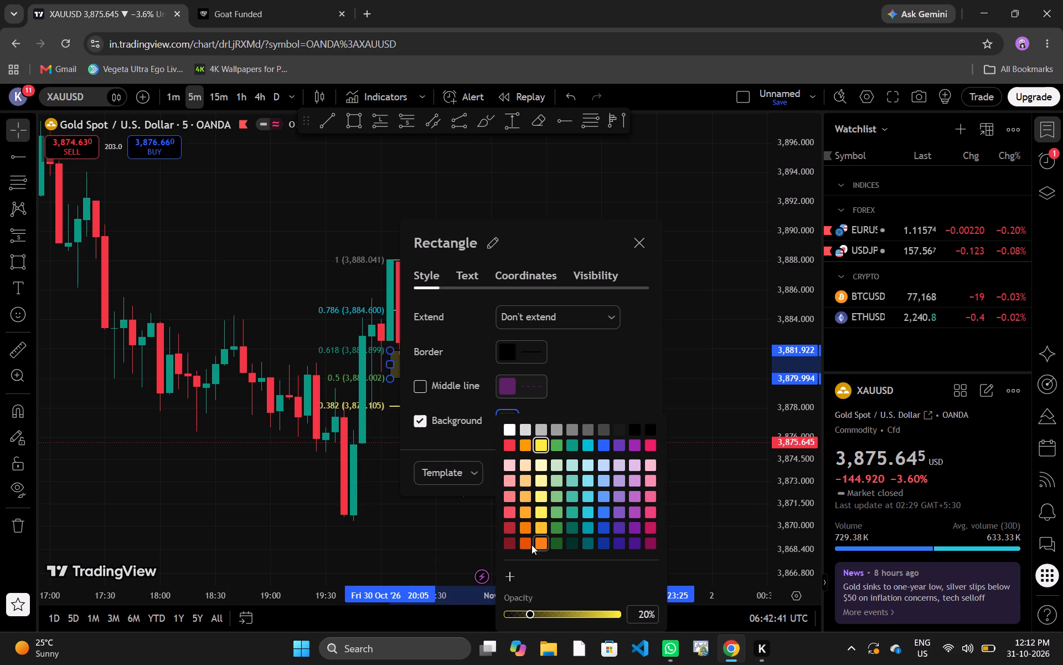
left_click(523, 536)
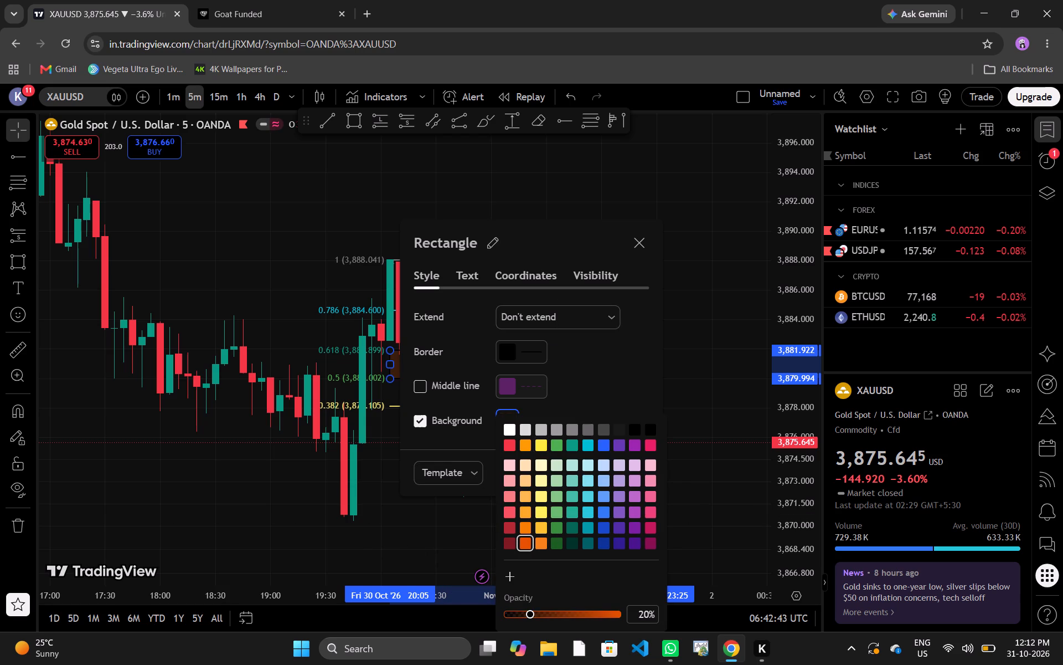
left_click_drag(543, 231, 265, 195)
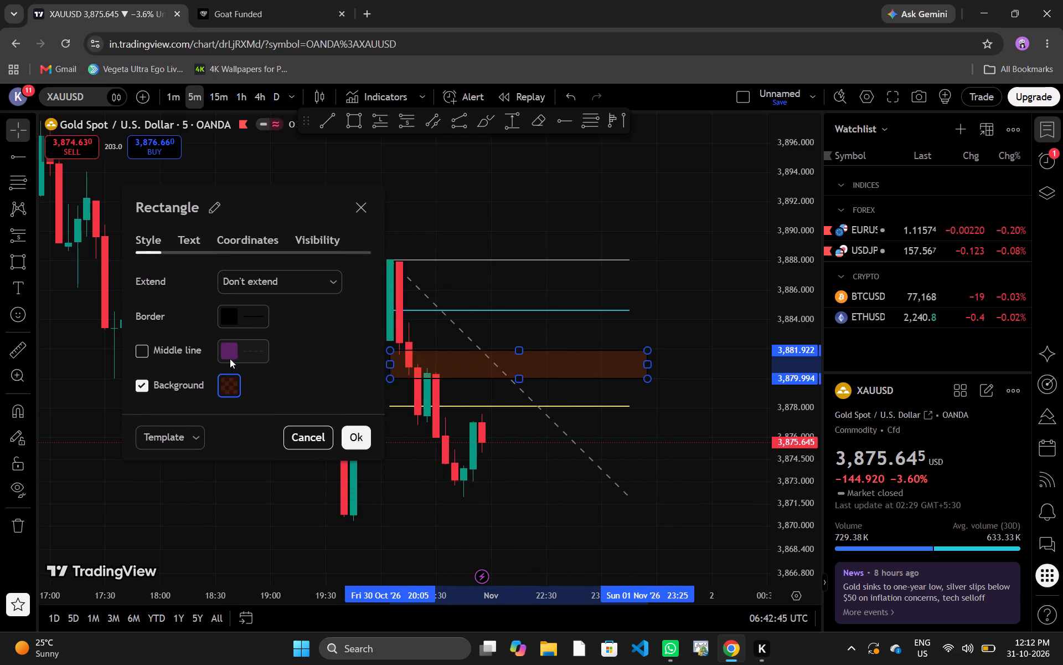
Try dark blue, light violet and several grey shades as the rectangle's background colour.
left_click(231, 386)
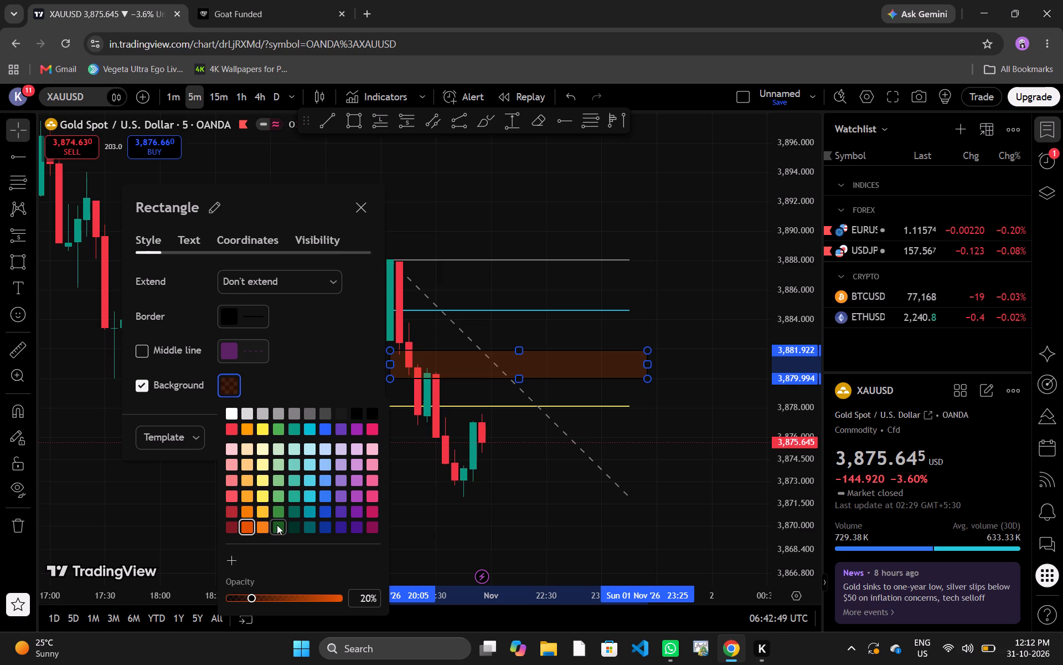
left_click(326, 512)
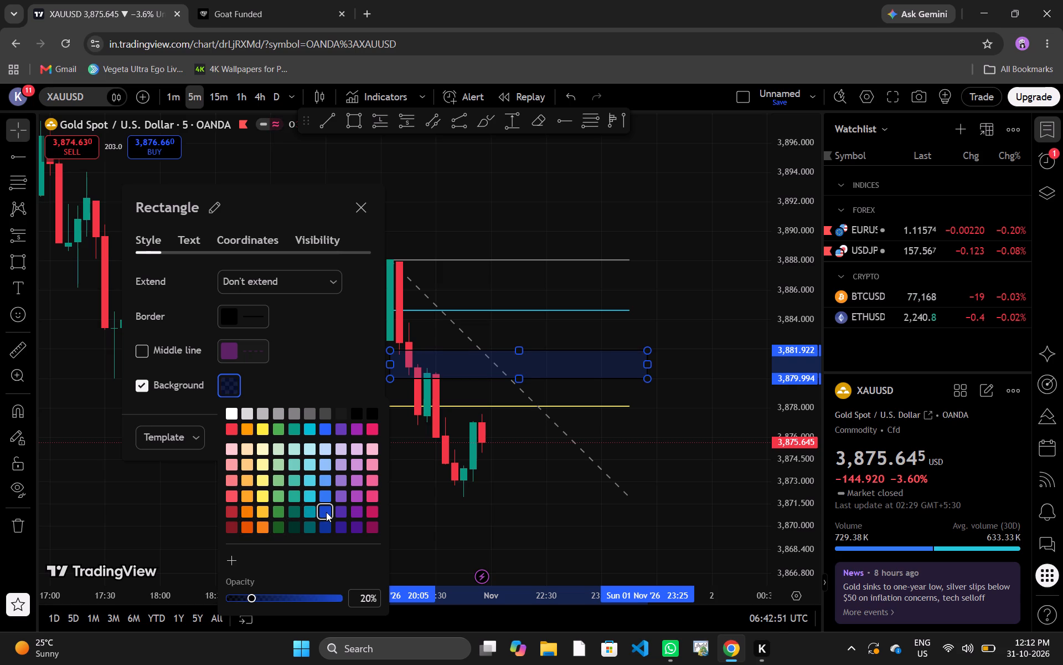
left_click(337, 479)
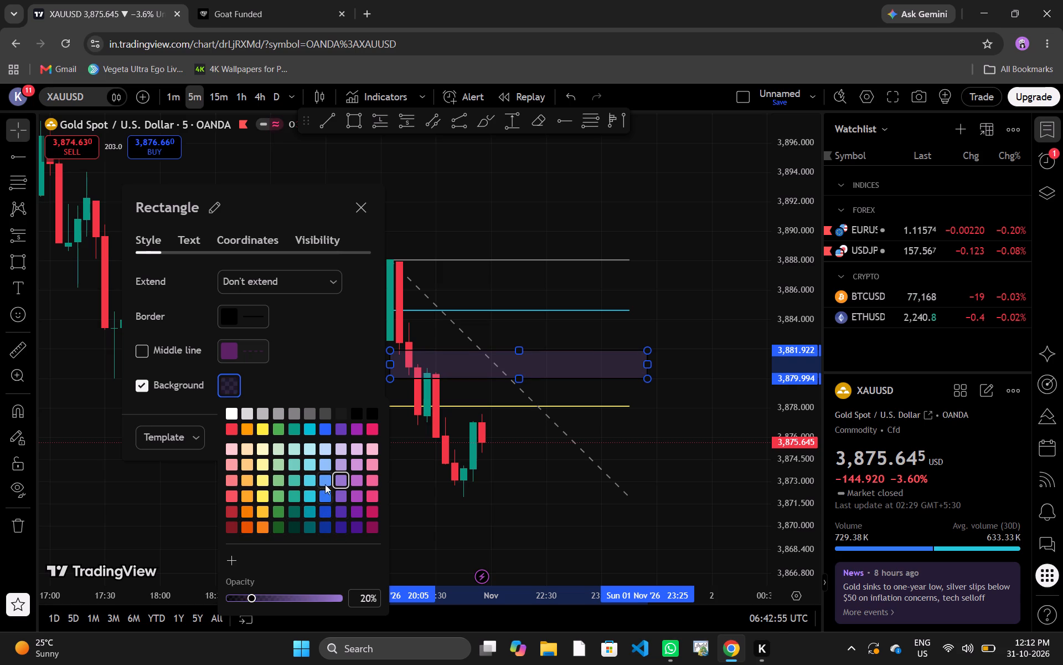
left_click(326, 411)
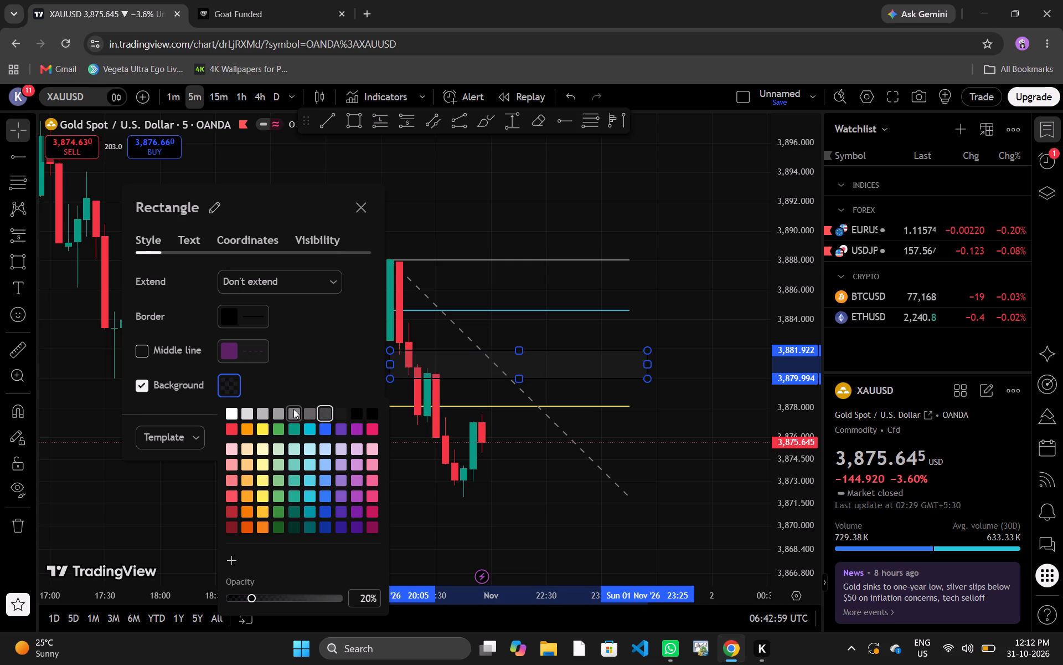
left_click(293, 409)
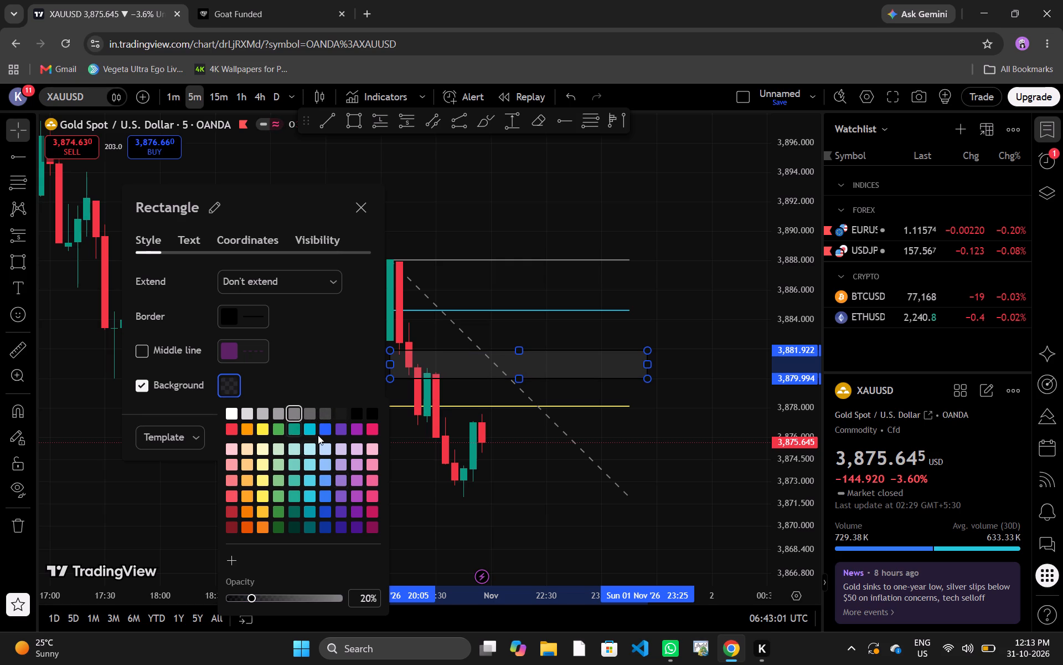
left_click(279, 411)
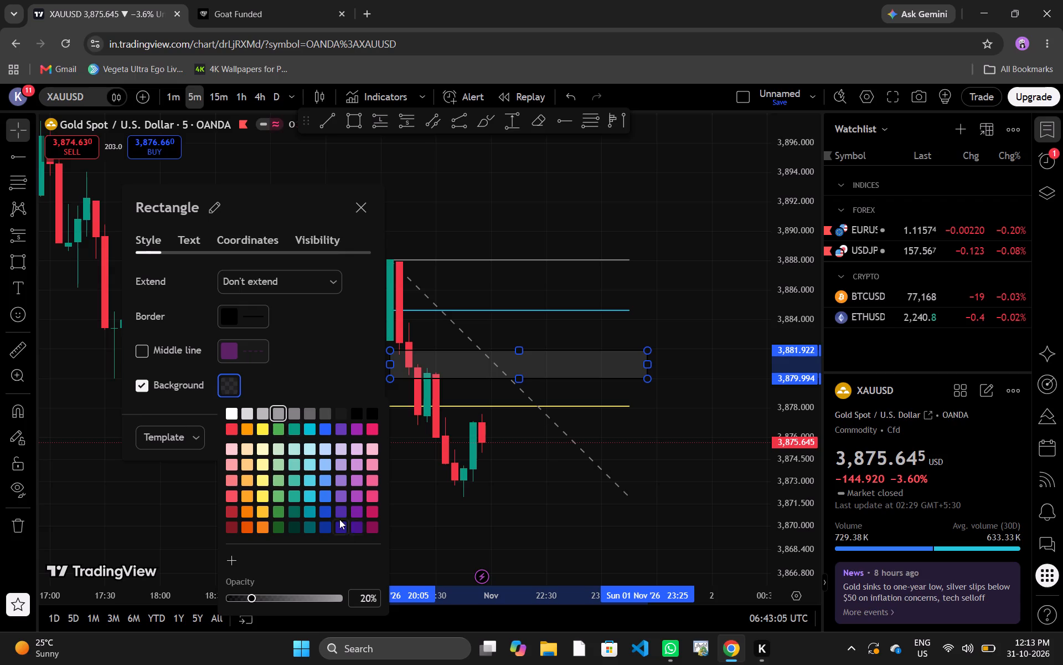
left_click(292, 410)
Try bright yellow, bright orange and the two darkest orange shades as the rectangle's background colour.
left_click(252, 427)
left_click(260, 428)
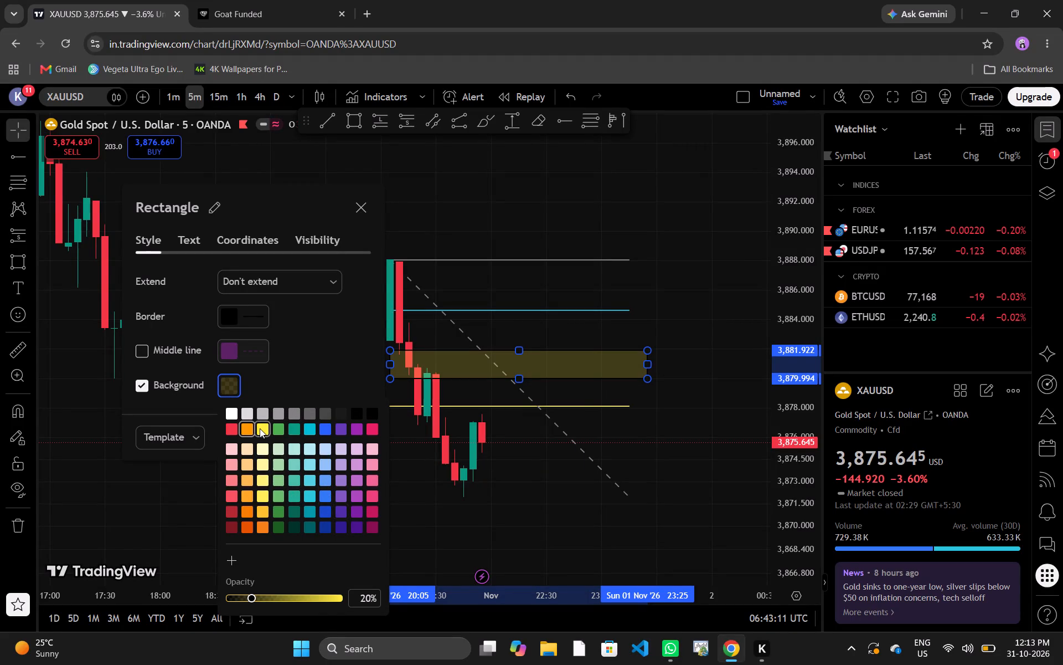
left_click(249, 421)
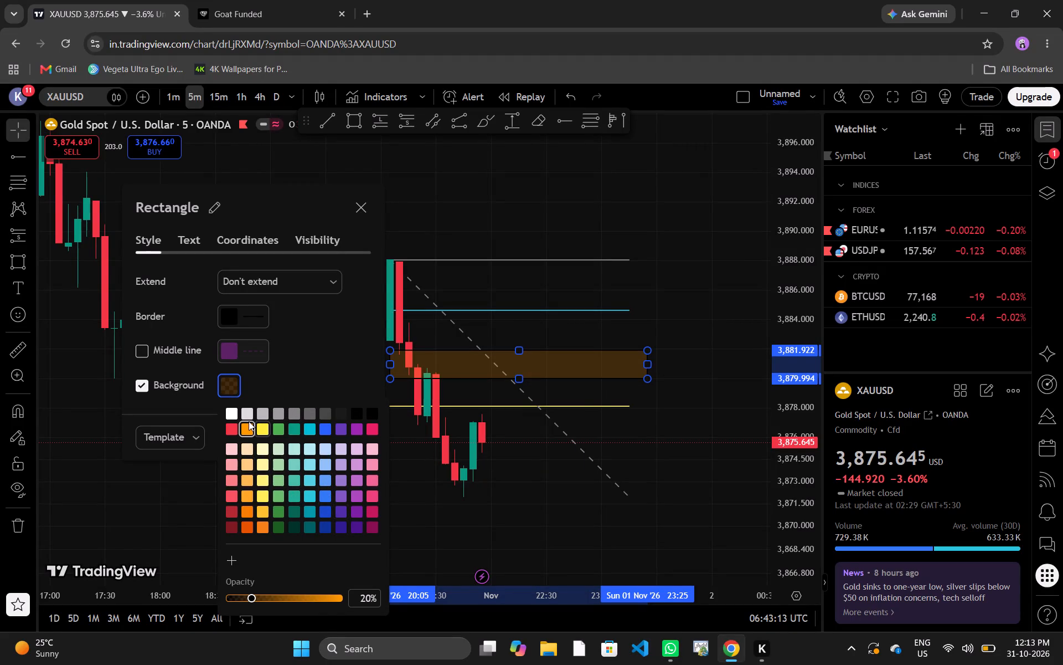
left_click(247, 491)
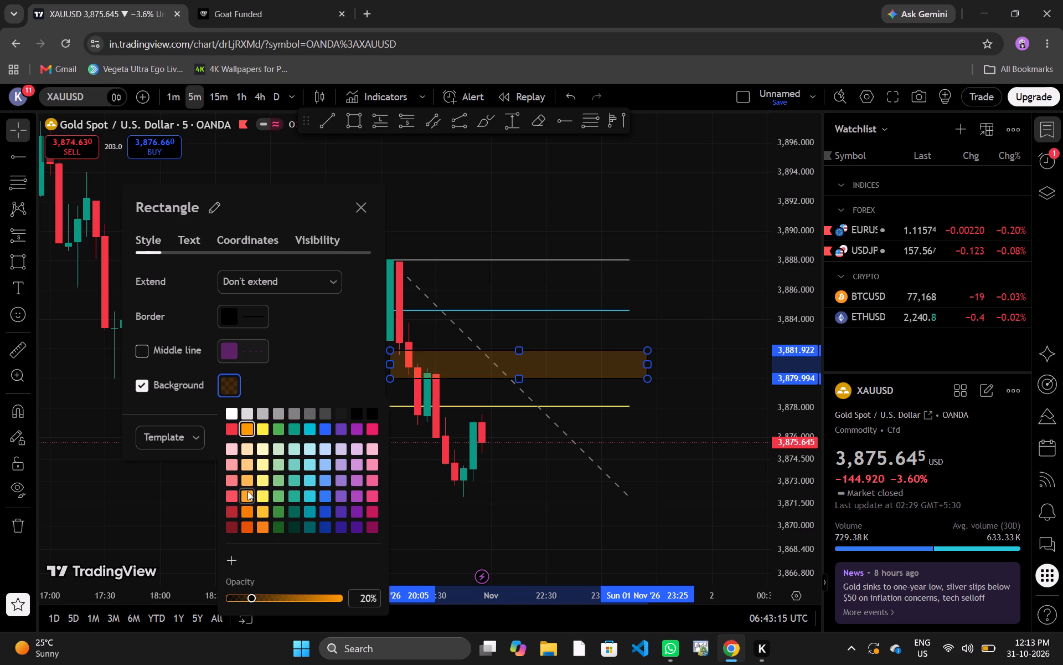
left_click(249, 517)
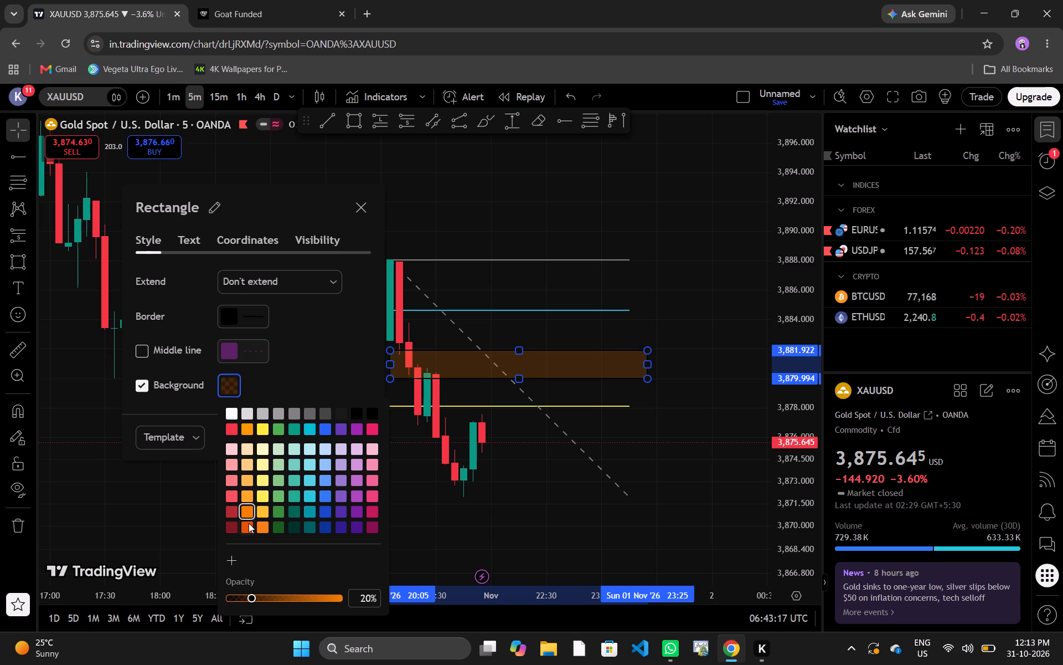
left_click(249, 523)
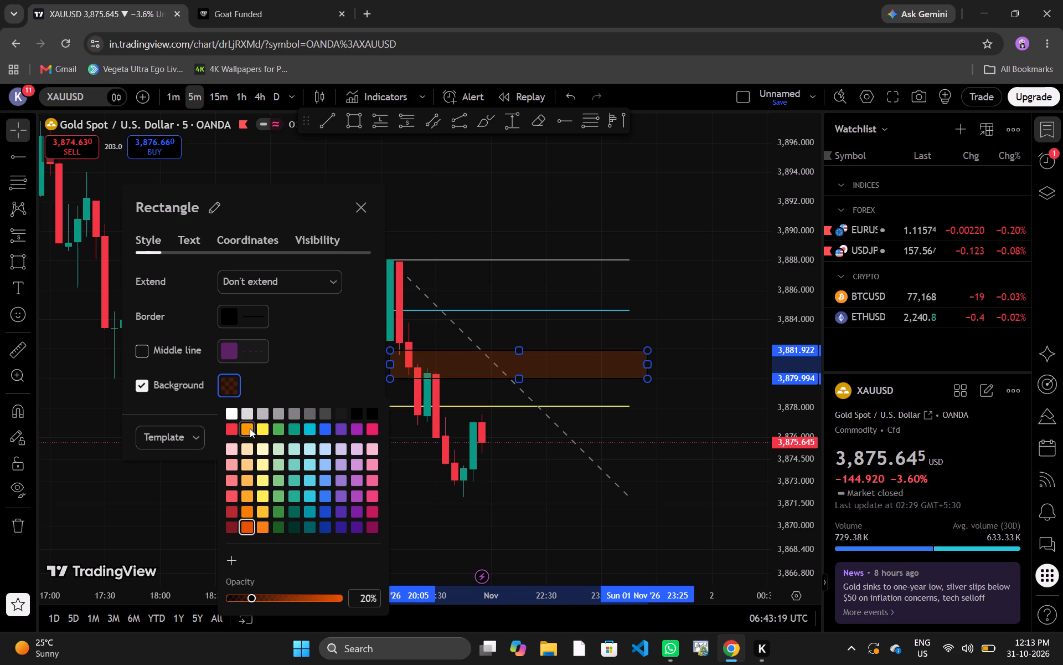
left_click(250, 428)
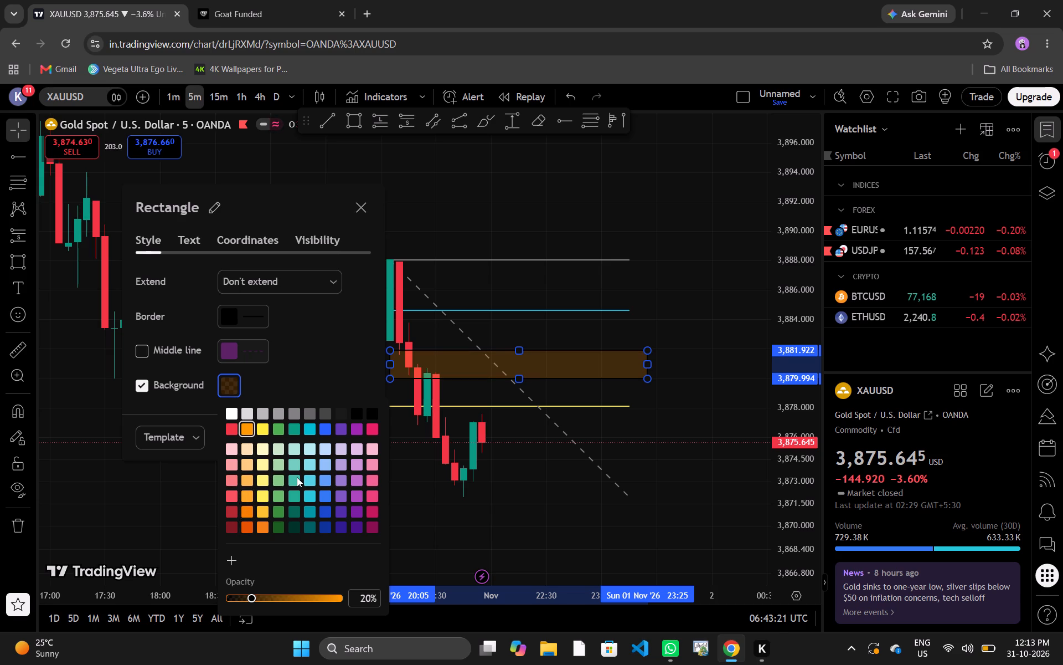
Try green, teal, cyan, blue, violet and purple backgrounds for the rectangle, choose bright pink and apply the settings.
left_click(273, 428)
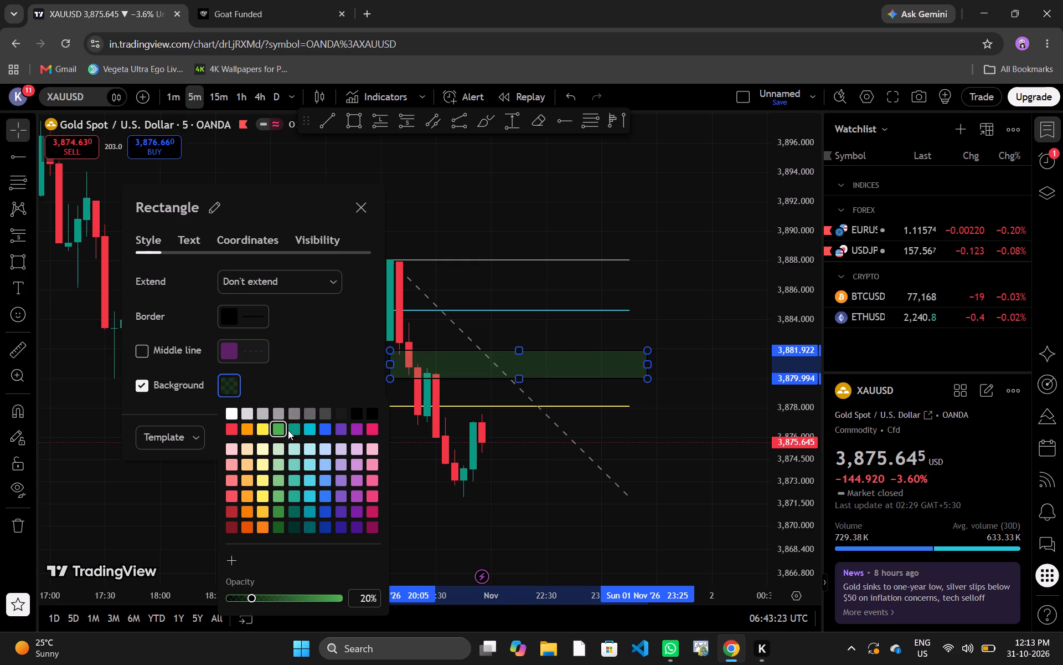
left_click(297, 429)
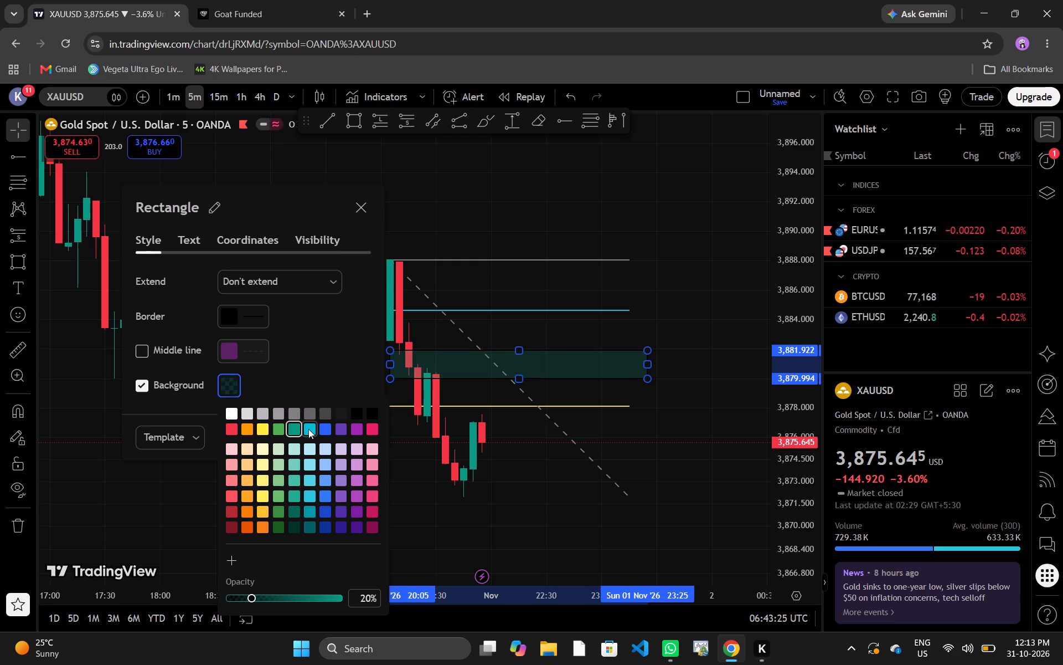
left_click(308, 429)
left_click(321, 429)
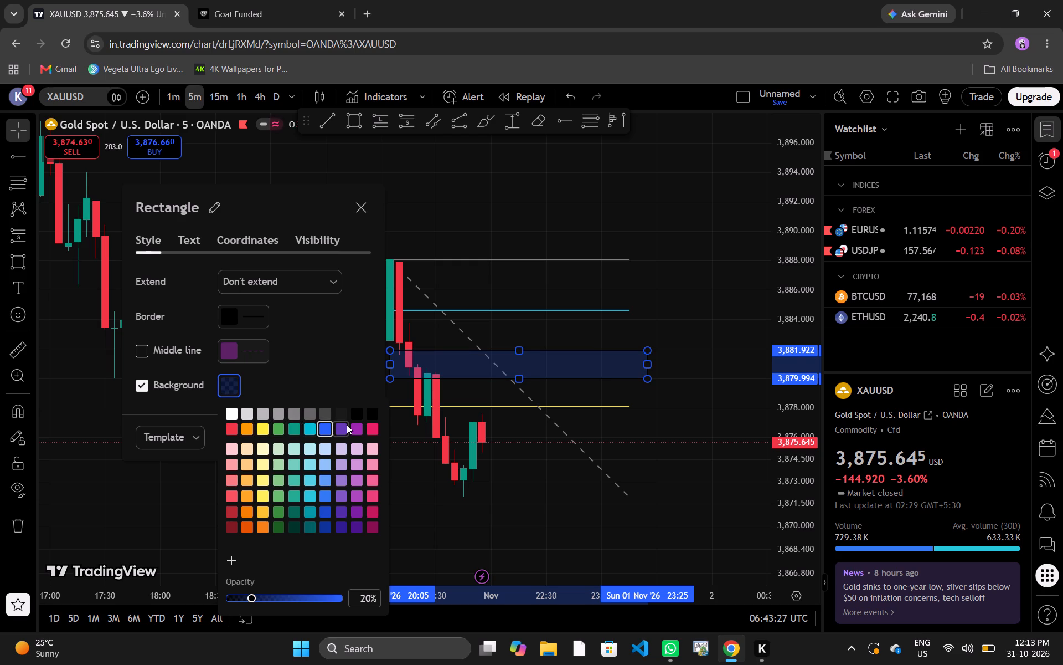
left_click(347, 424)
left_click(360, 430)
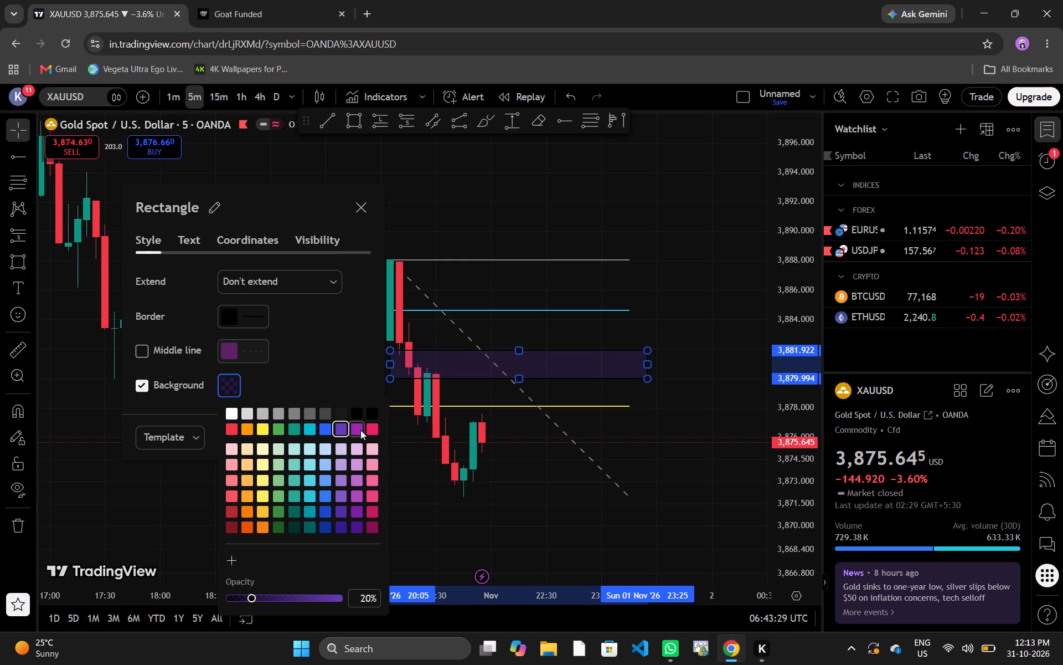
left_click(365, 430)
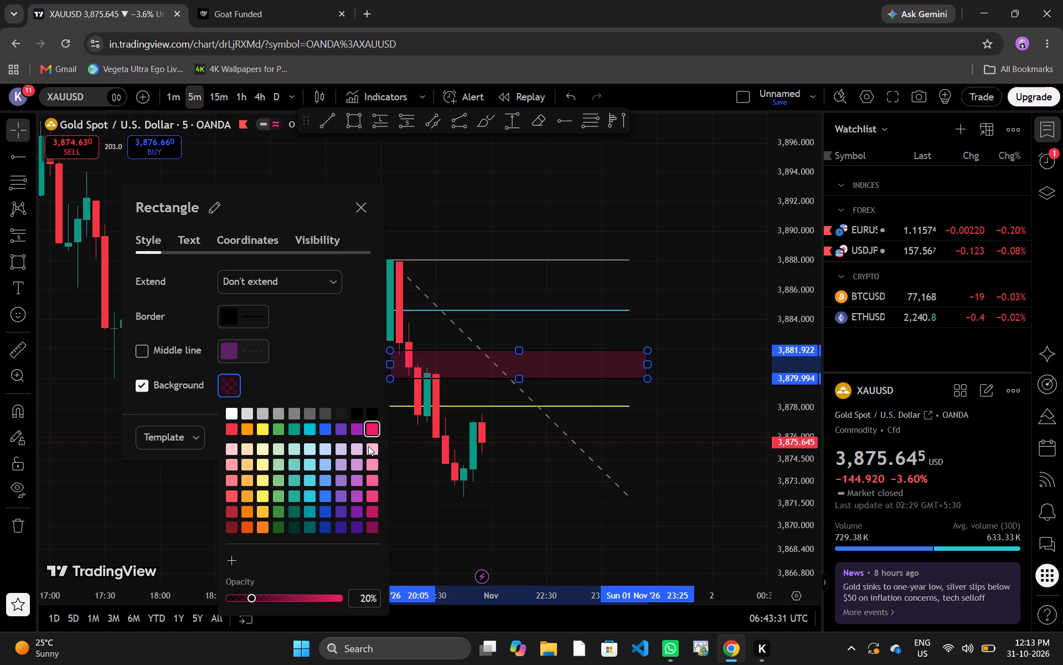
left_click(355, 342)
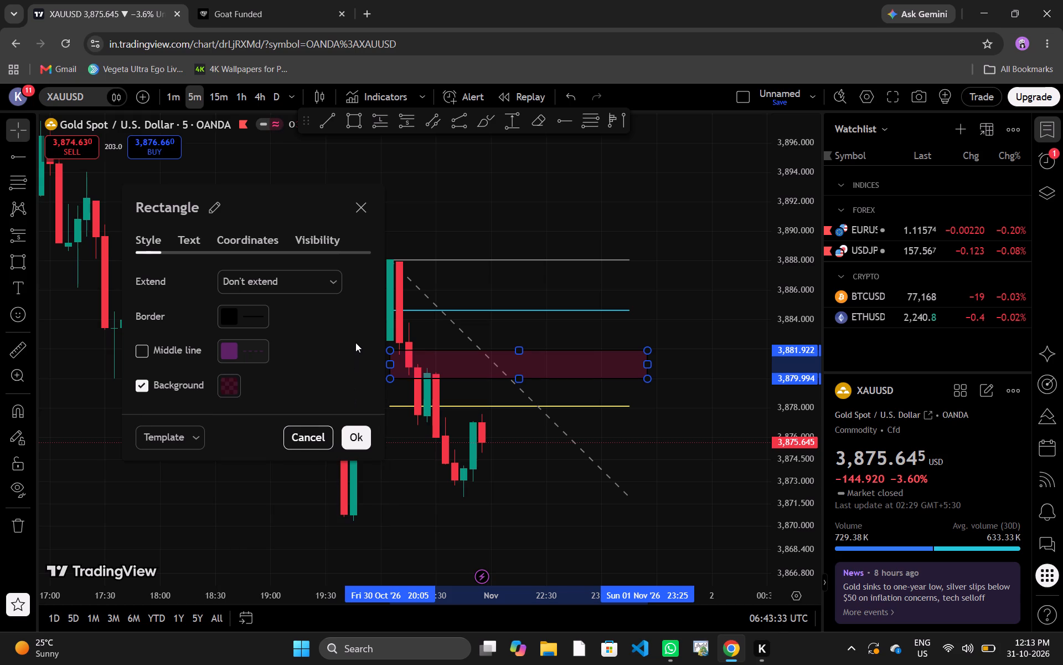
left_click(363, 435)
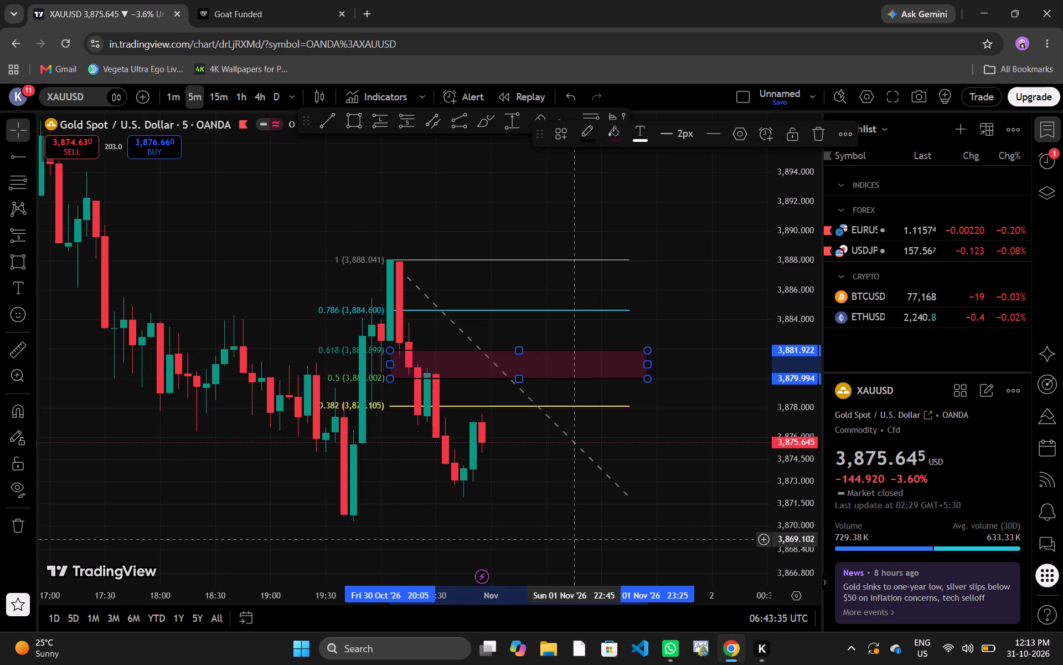
Delete the Fibonacci retracement from the chart, keeping the rectangle.
left_click_drag(577, 539, 580, 456)
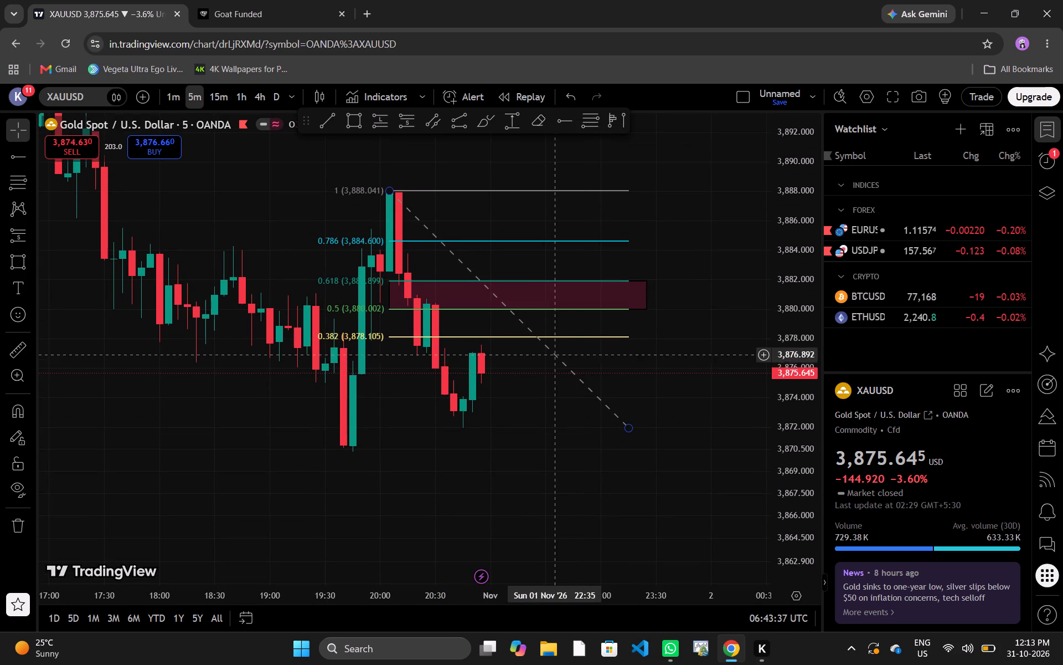
left_click(552, 336)
left_click(739, 136)
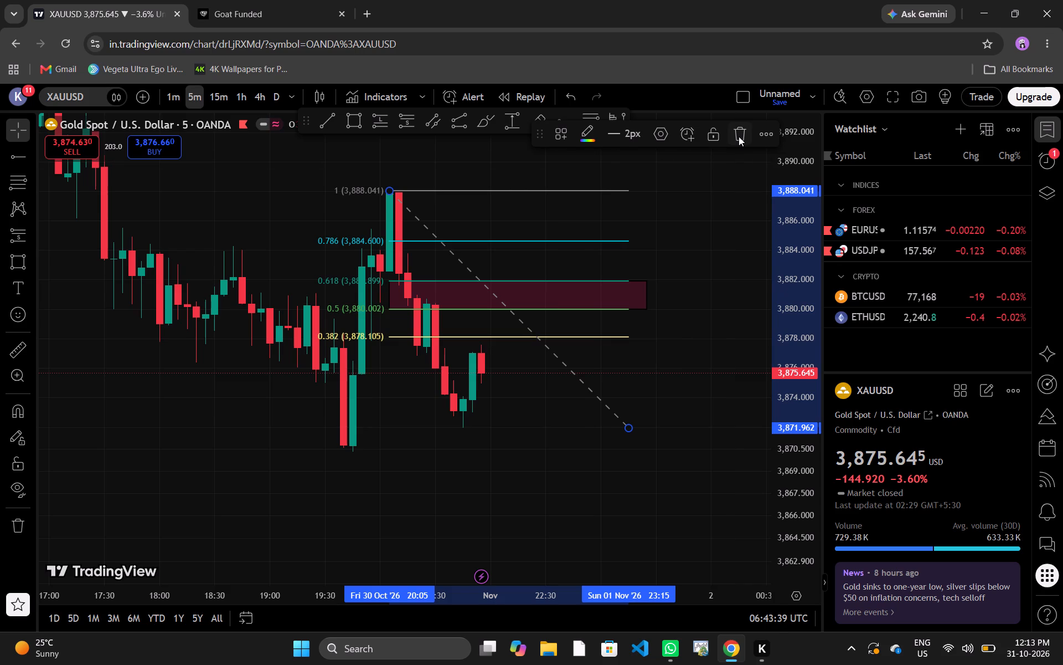
Open the rectangle's settings, move the dialog clear of the rectangle and show the background colour palette.
left_click_drag(708, 261, 683, 328)
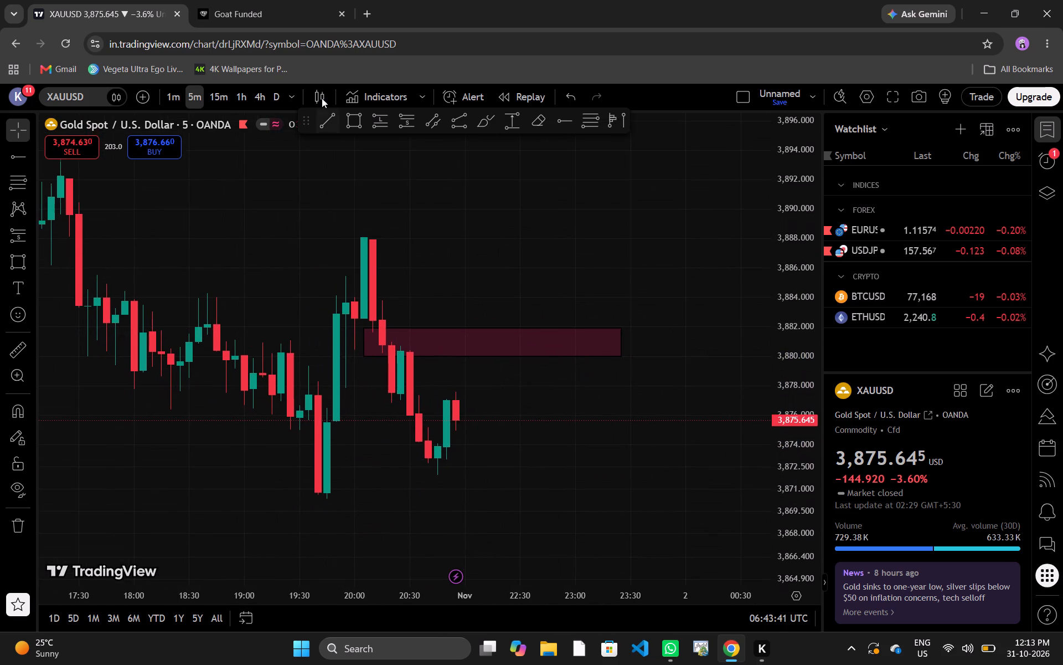
left_click_drag(388, 590, 665, 594)
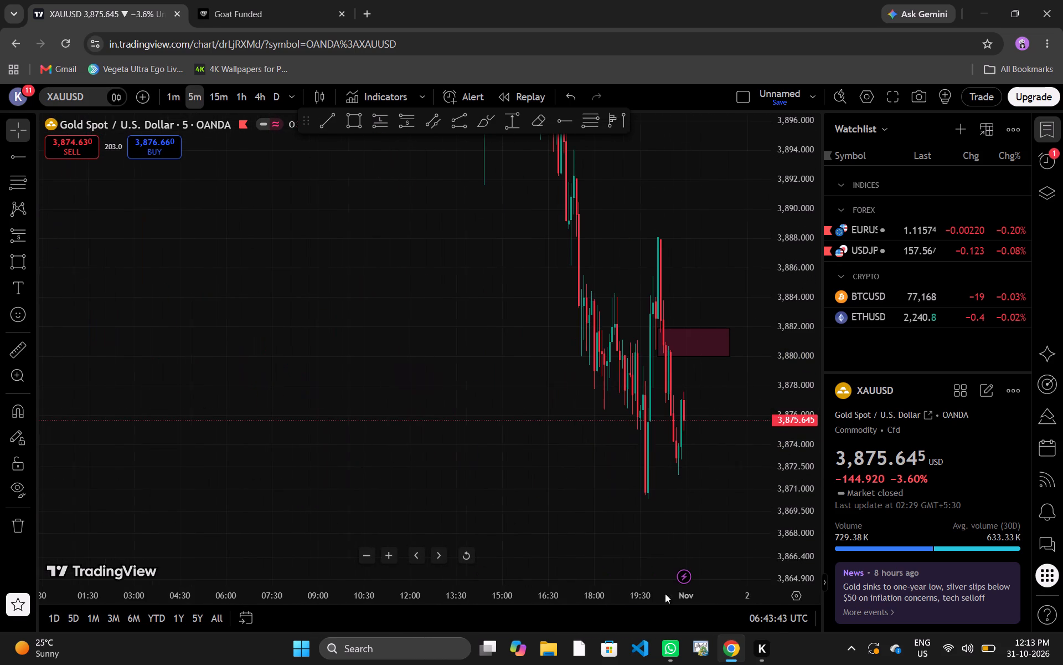
left_click_drag(809, 199, 757, 664)
left_click_drag(627, 396, 406, 505)
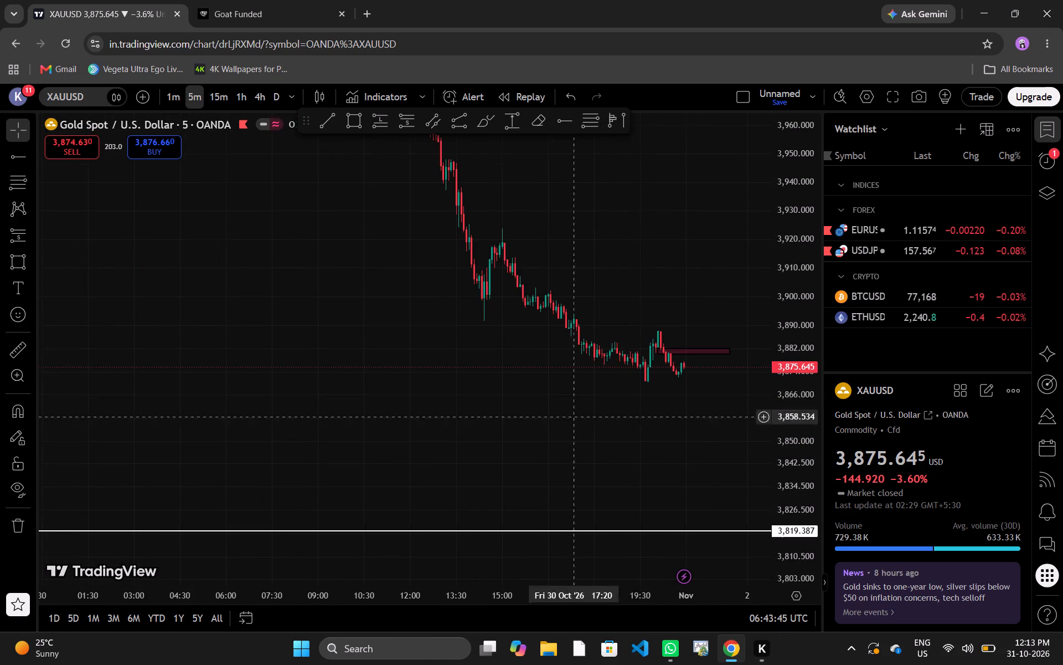
left_click_drag(406, 505, 352, 505)
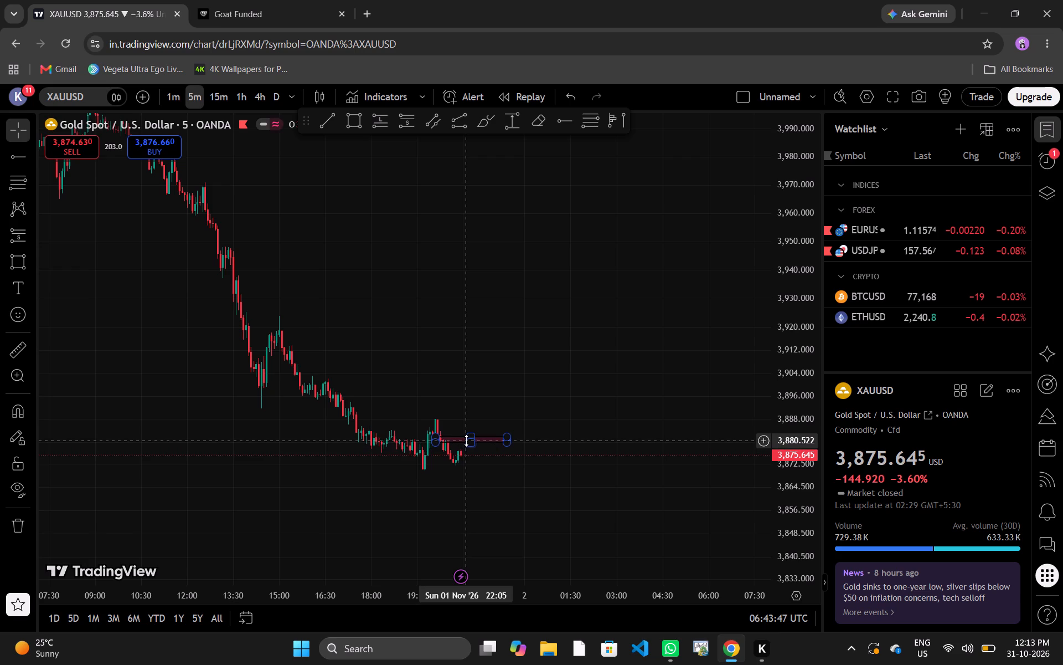
left_click(466, 441)
left_click(742, 132)
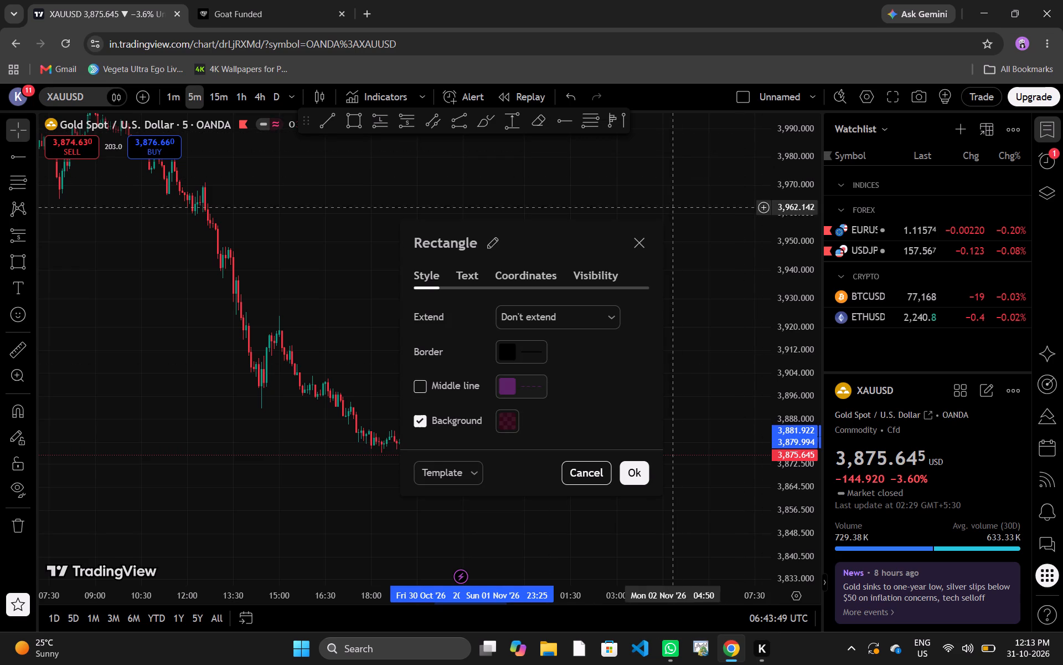
left_click_drag(510, 232, 145, 193)
left_click(145, 193)
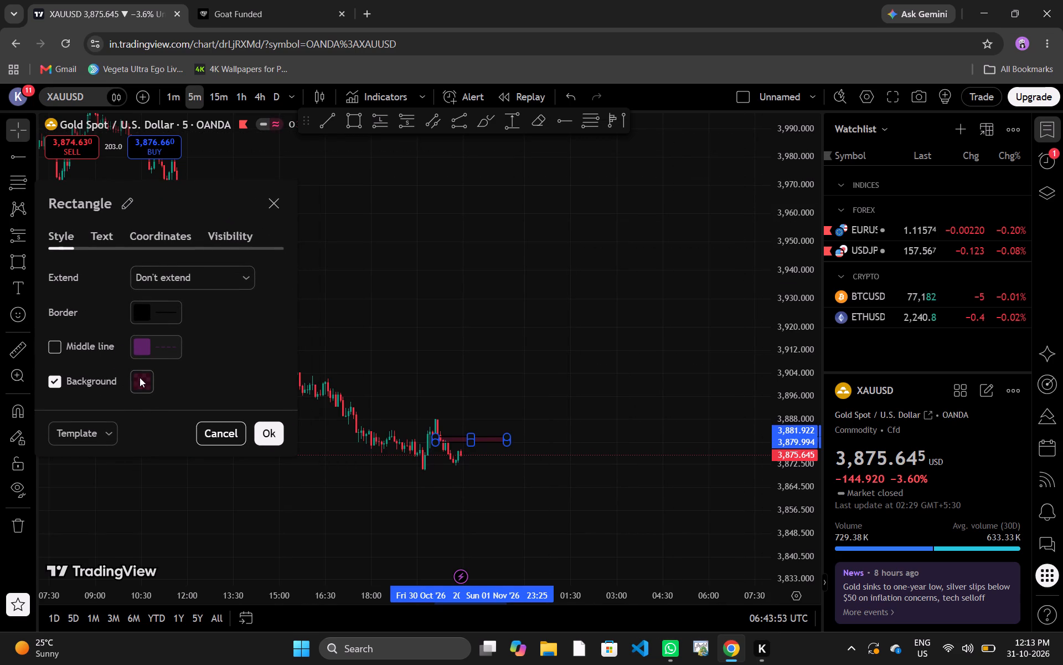
left_click(140, 377)
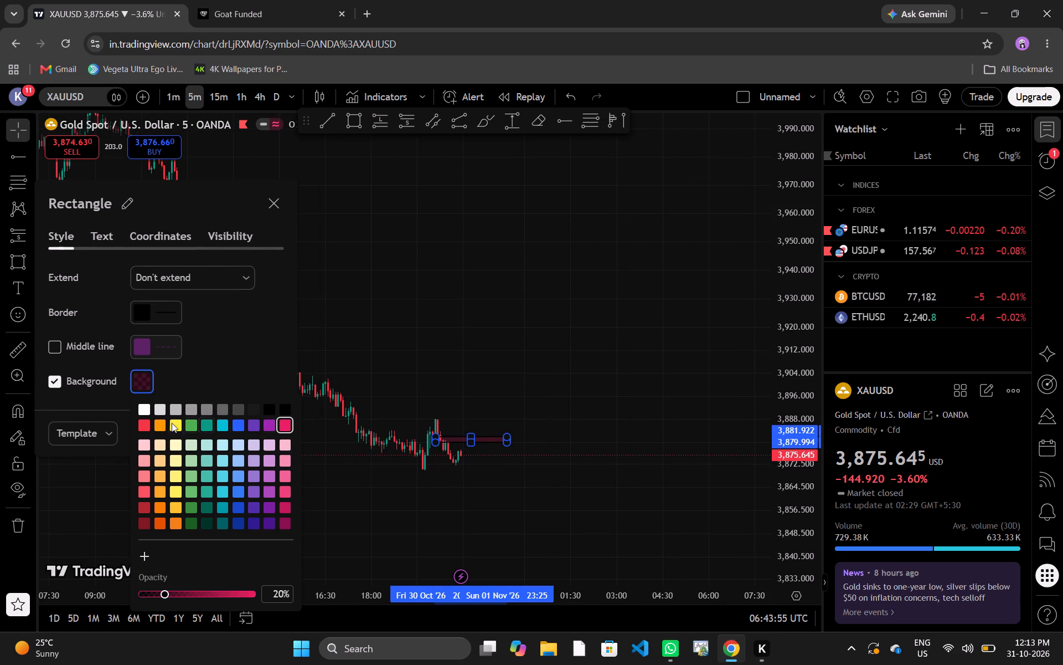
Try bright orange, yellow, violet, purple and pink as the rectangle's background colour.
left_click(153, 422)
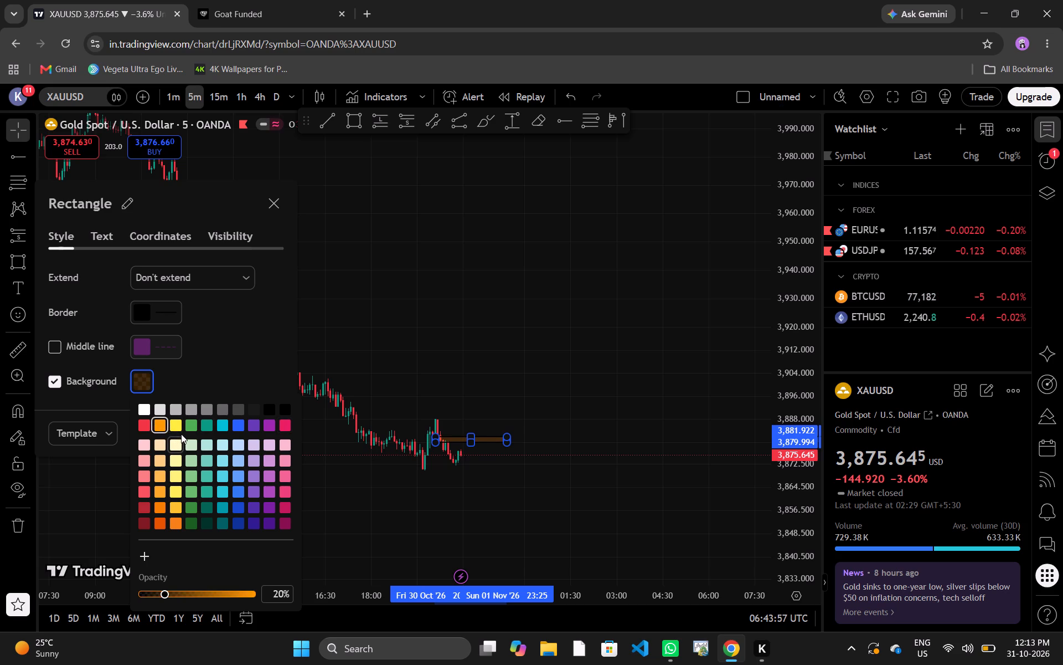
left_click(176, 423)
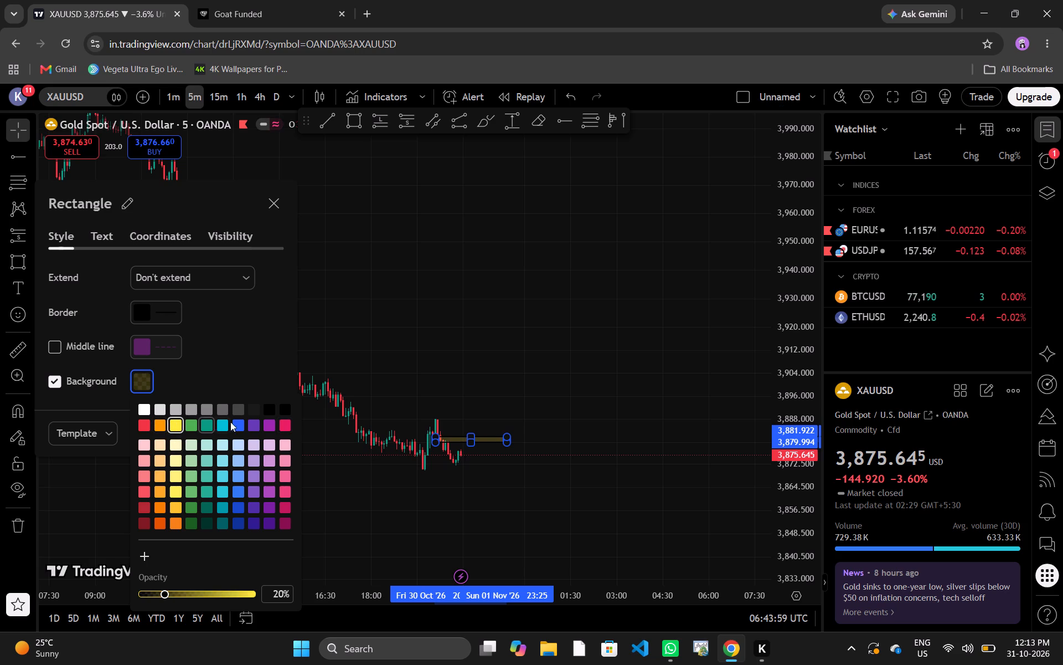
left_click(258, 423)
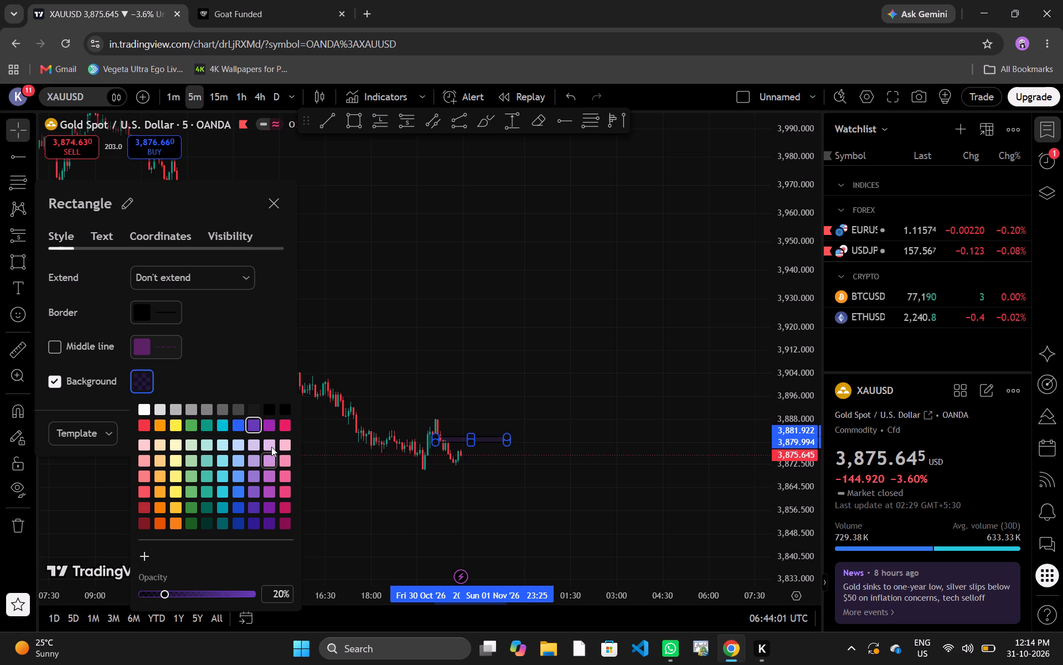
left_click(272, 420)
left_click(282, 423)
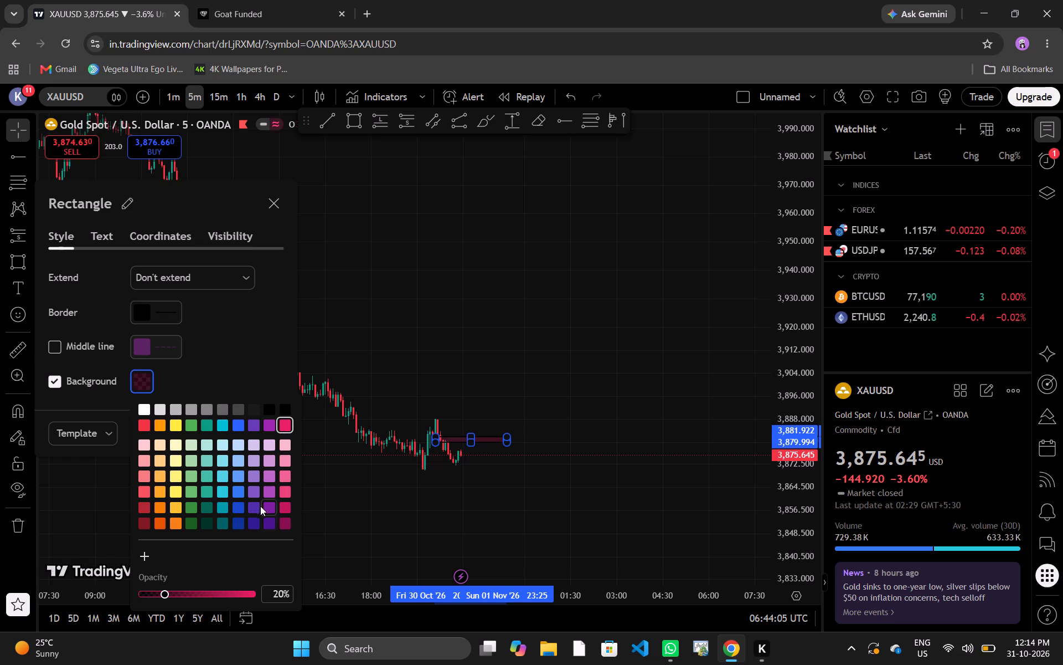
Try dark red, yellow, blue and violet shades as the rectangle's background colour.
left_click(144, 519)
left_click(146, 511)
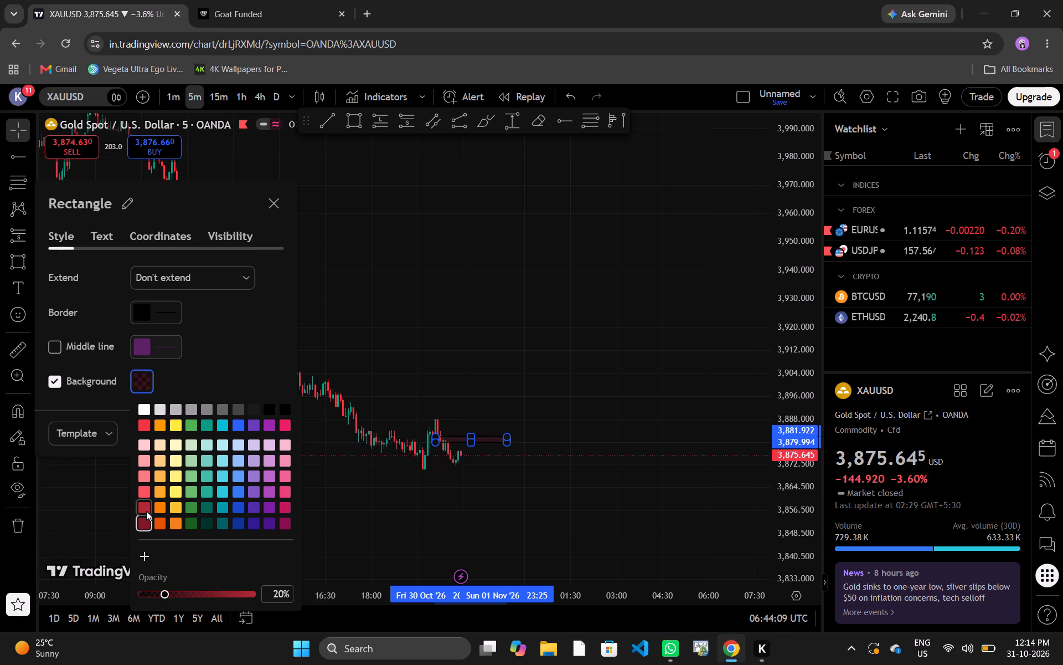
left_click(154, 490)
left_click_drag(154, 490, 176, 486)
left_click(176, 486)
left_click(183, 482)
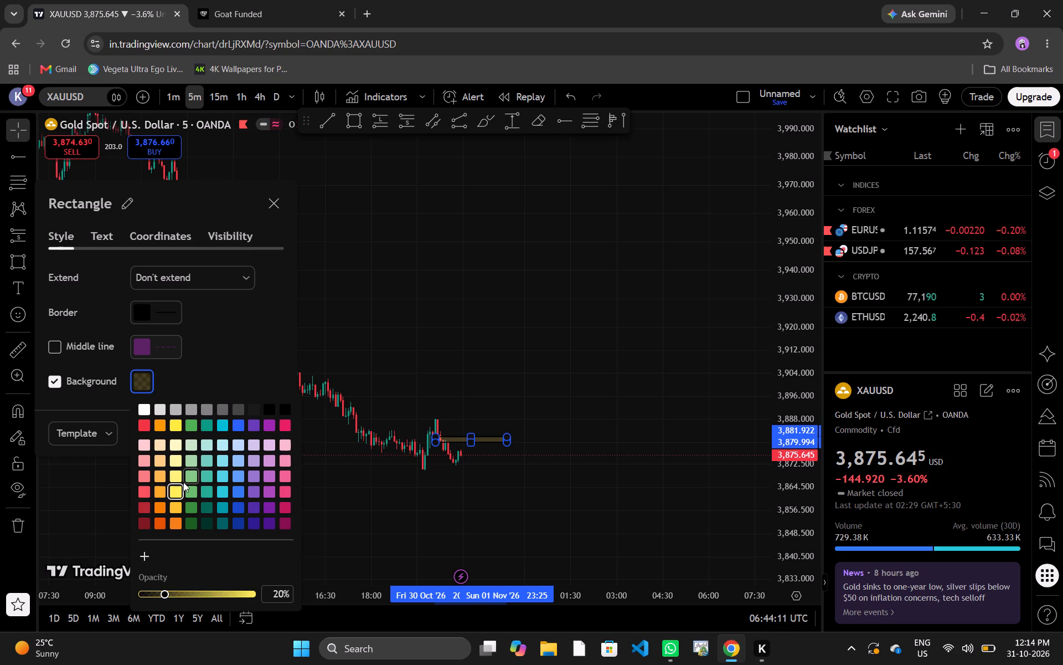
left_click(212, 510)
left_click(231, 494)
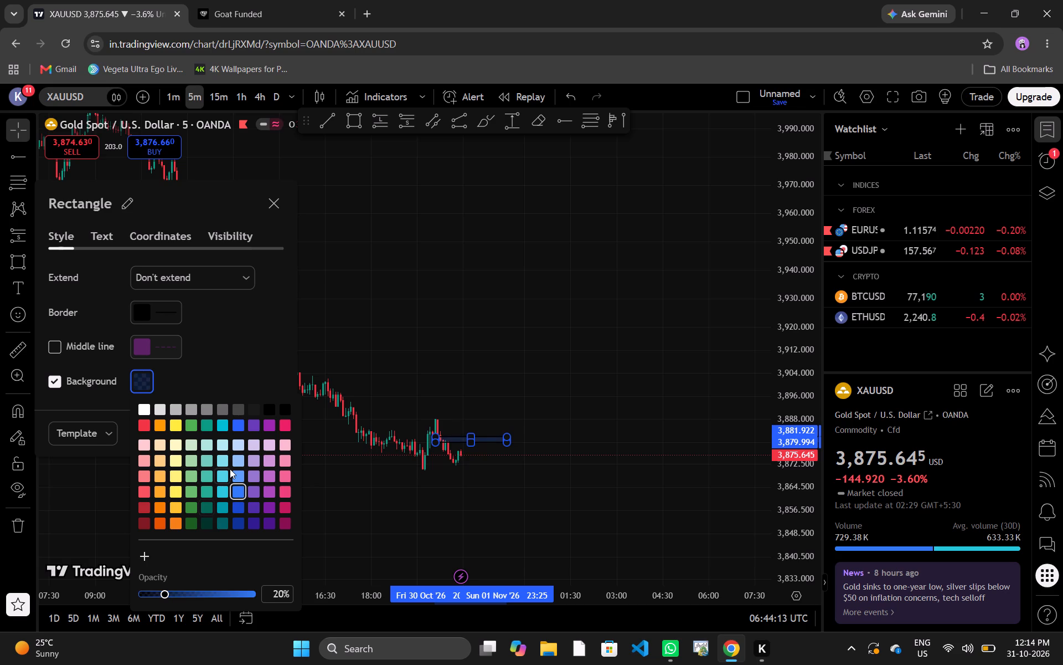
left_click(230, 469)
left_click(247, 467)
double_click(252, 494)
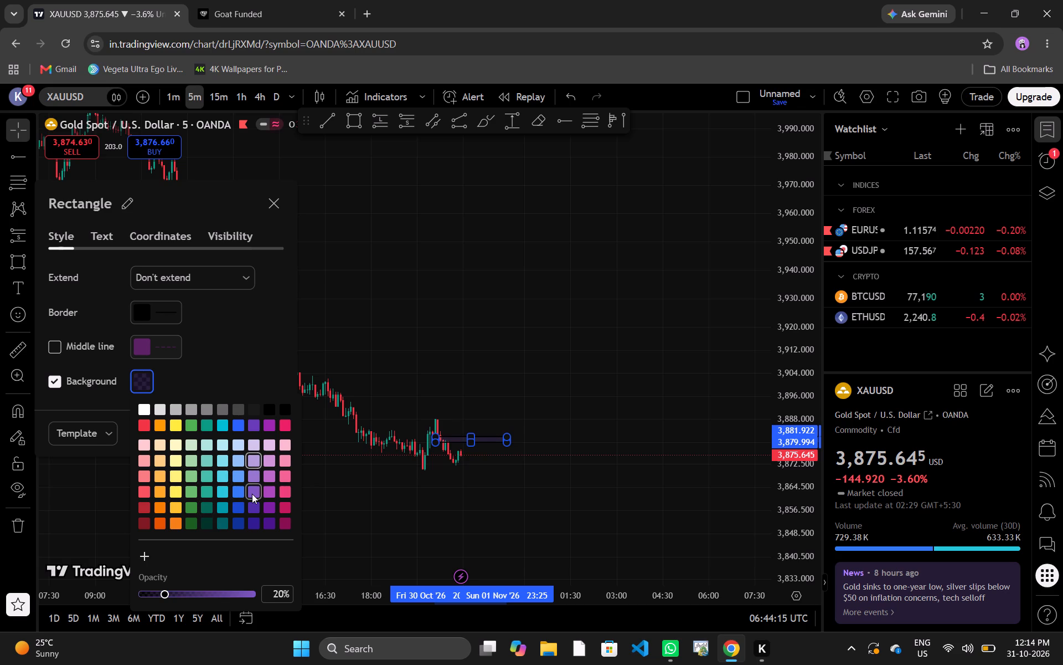
Try several greys, set the rectangle's background to white and close its settings.
left_click(203, 407)
left_click(215, 406)
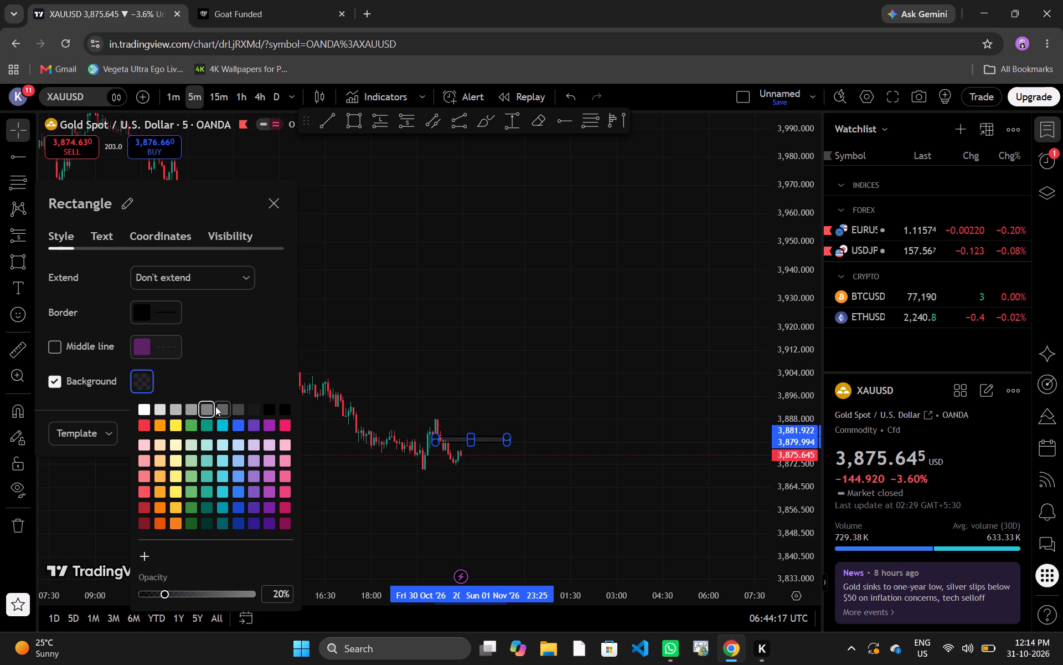
left_click(187, 407)
left_click(143, 408)
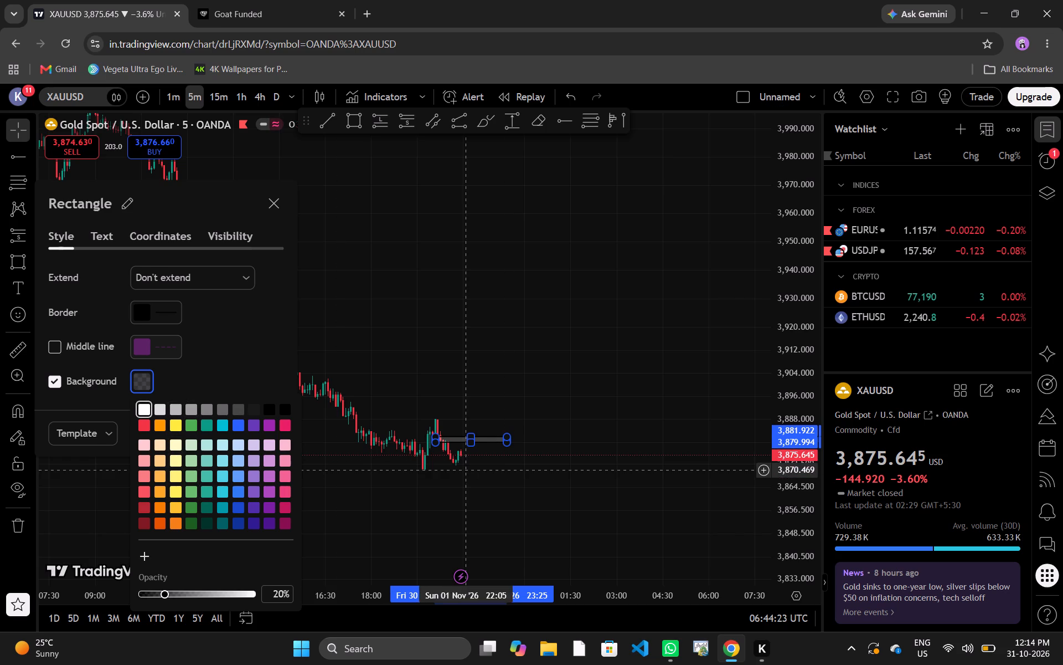
left_click_drag(806, 528, 757, 124)
left_click_drag(643, 449, 626, 387)
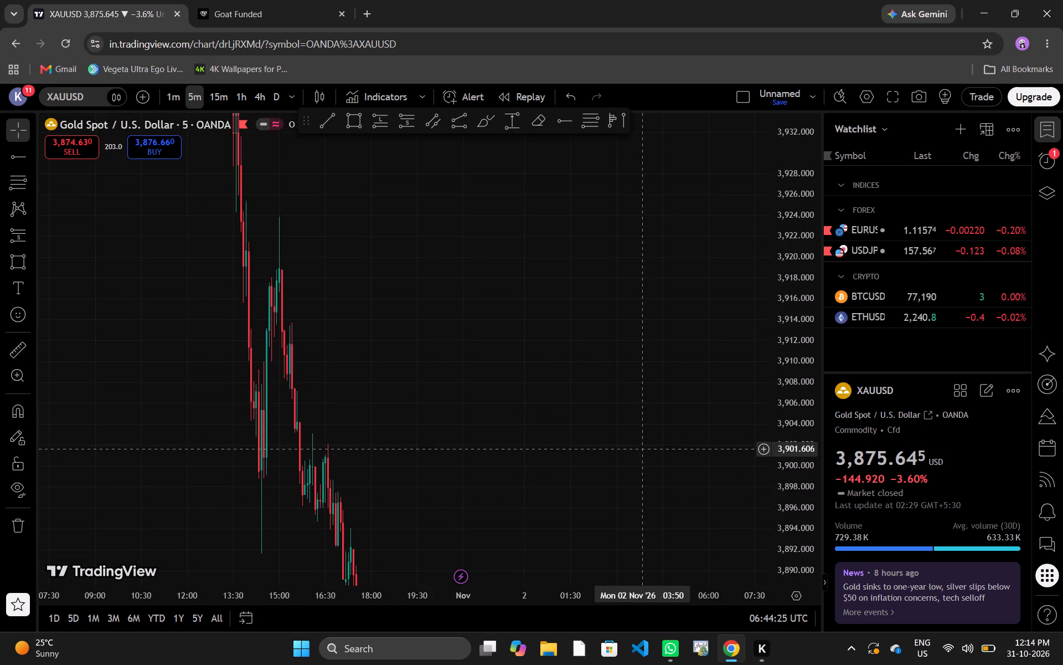
left_click_drag(626, 387, 589, 38)
left_click_drag(572, 254, 704, 243)
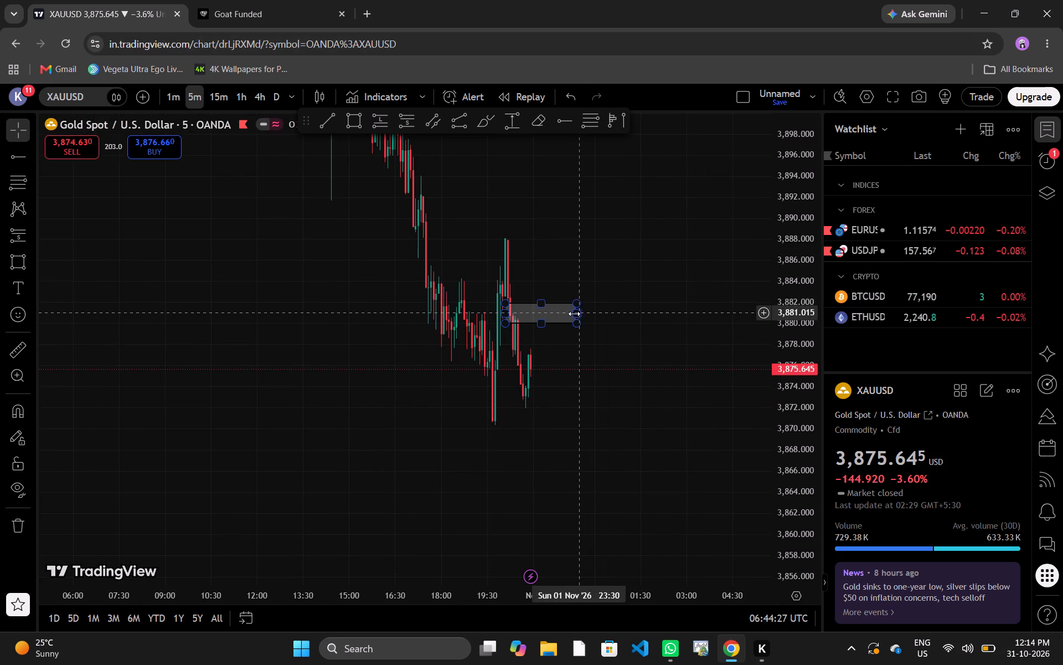
Extend the rectangle zone's later time edge to about 03:05 on Mon 02 Nov '26.
left_click_drag(571, 314, 689, 316)
Set the rectangle's background colour to bright pink in its style settings and apply it.
left_click(651, 479)
left_click_drag(651, 479, 597, 610)
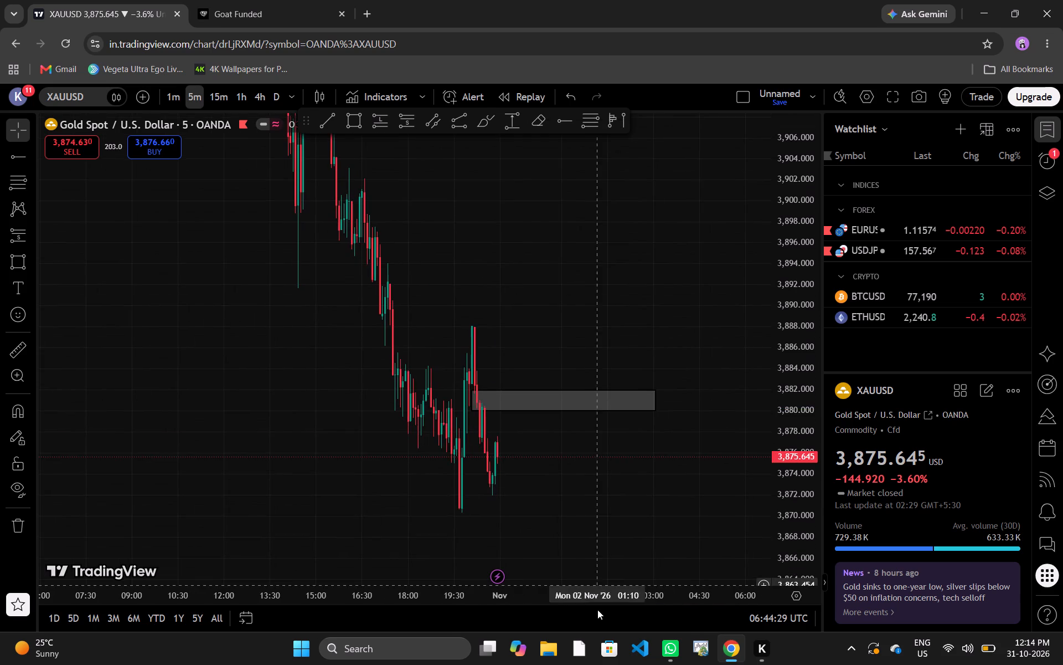
left_click(616, 408)
left_click_drag(591, 502, 547, 556)
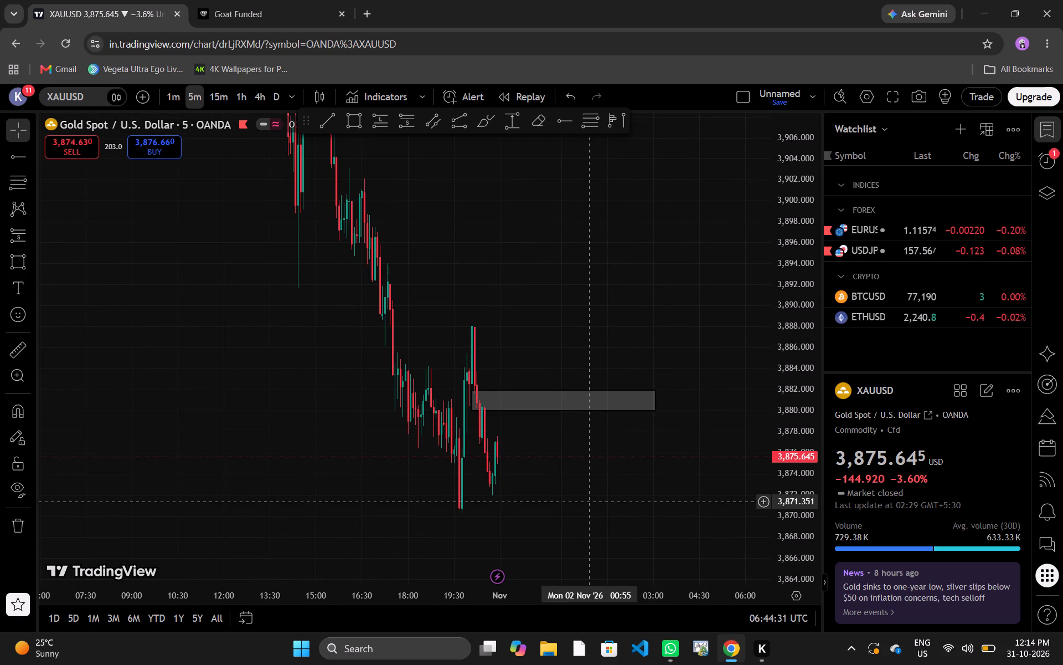
left_click_drag(547, 556, 520, 577)
left_click(539, 441)
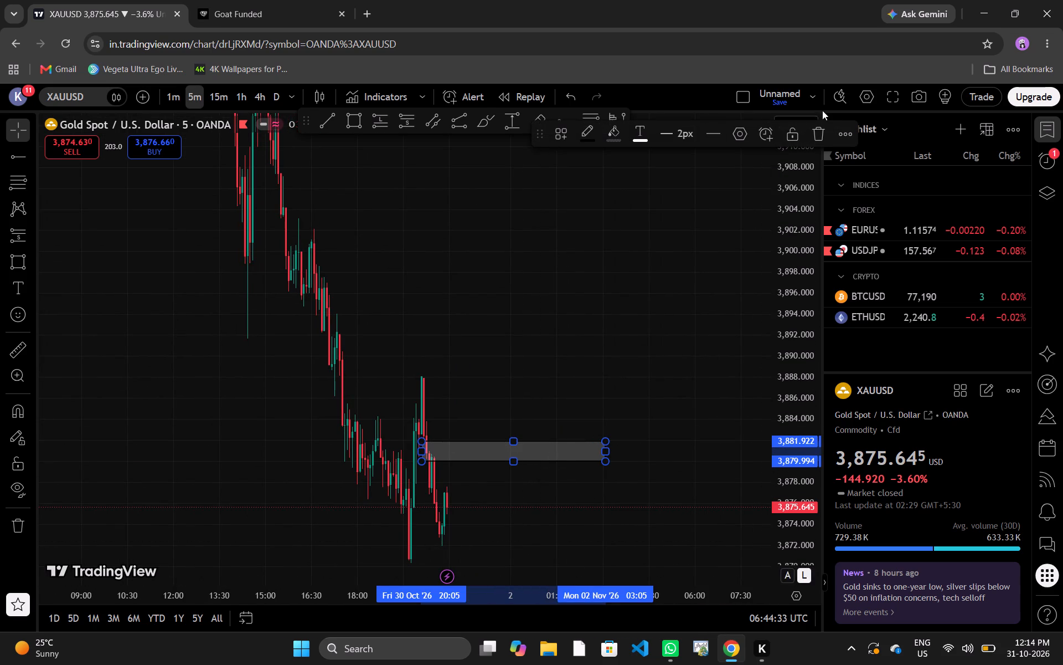
left_click(744, 135)
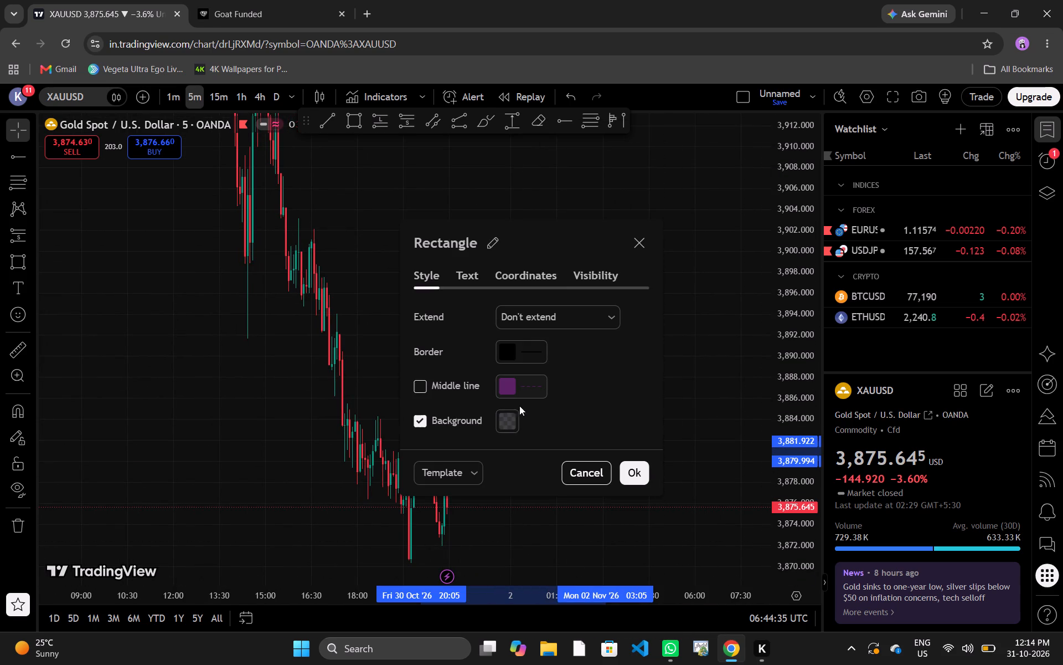
left_click(506, 420)
left_click(644, 448)
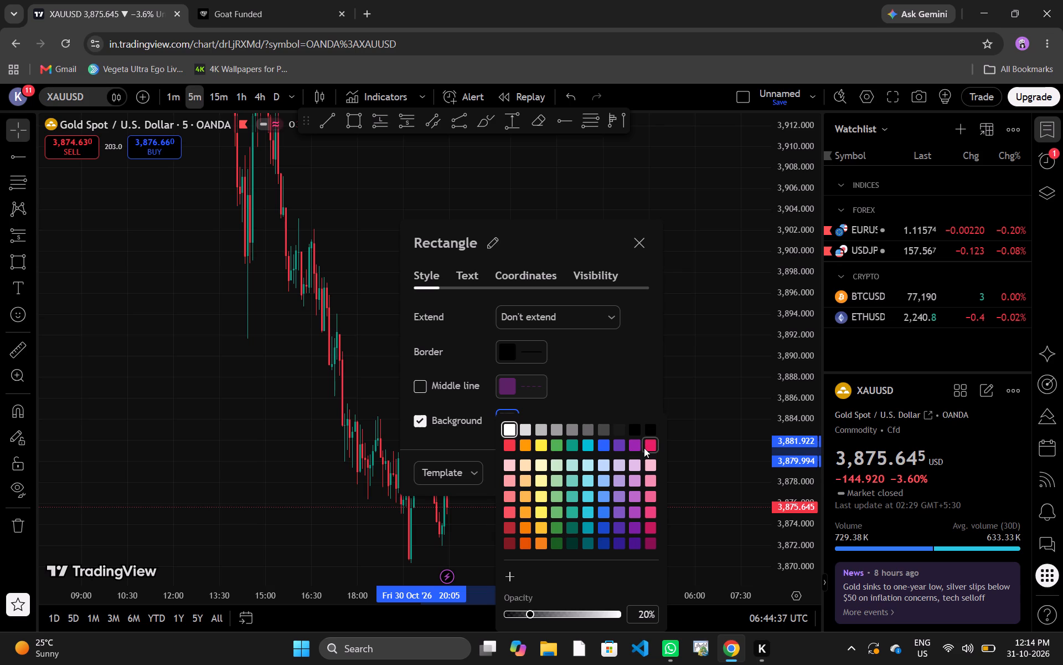
left_click(625, 386)
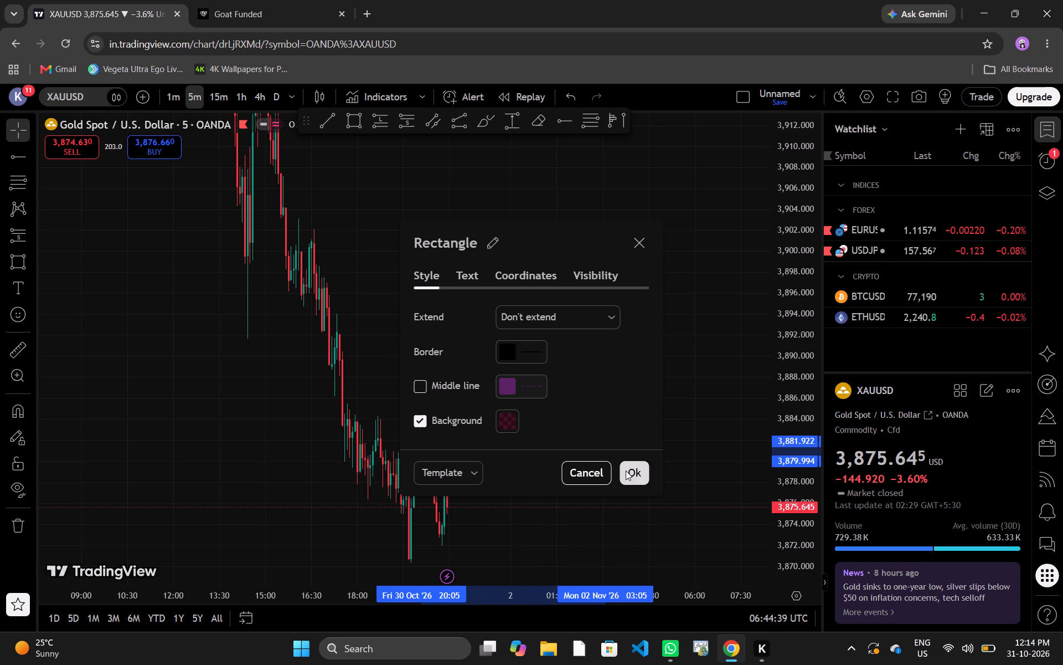
left_click(626, 470)
Examine the recoloured rectangle zone against the recent 5-minute gold candles.
left_click_drag(647, 400, 713, 245)
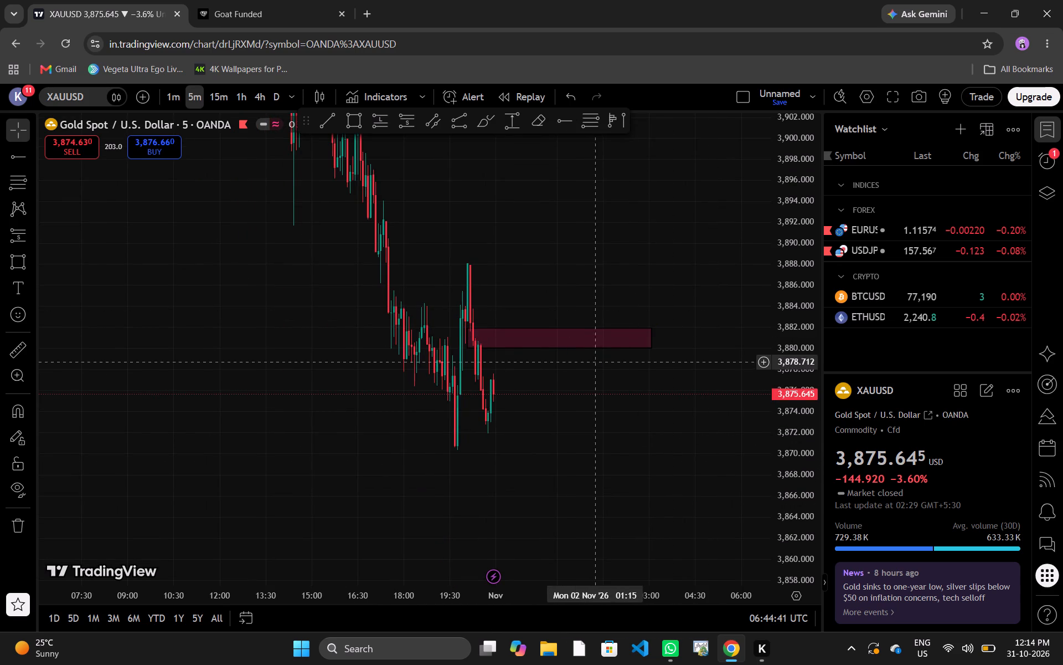
left_click_drag(572, 472, 595, 491)
left_click(598, 345)
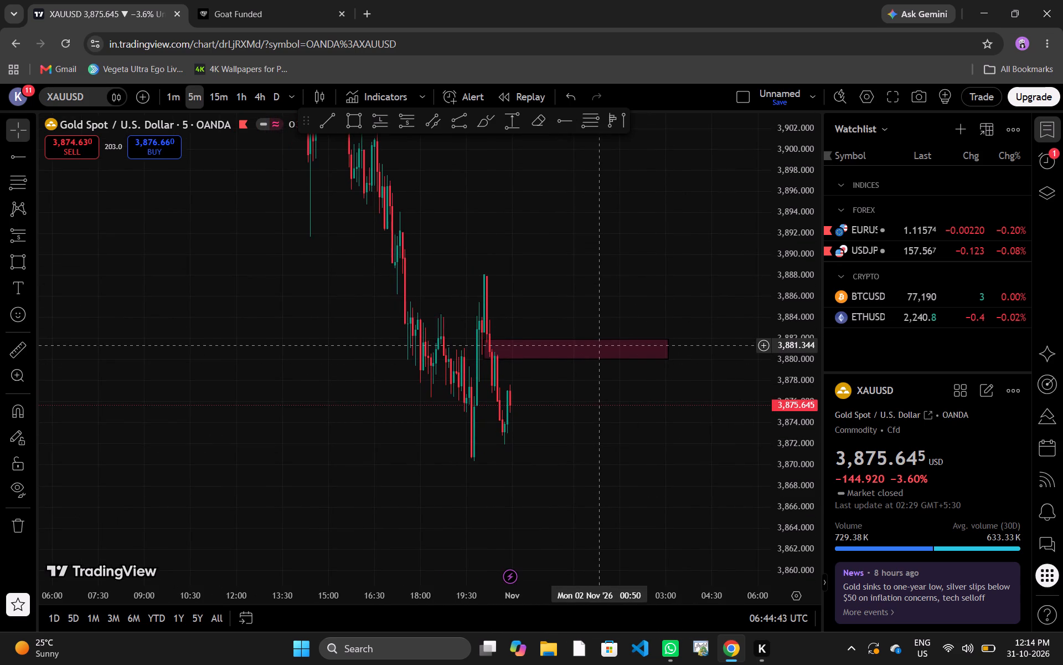
left_click(598, 342)
left_click_drag(596, 454, 650, 433)
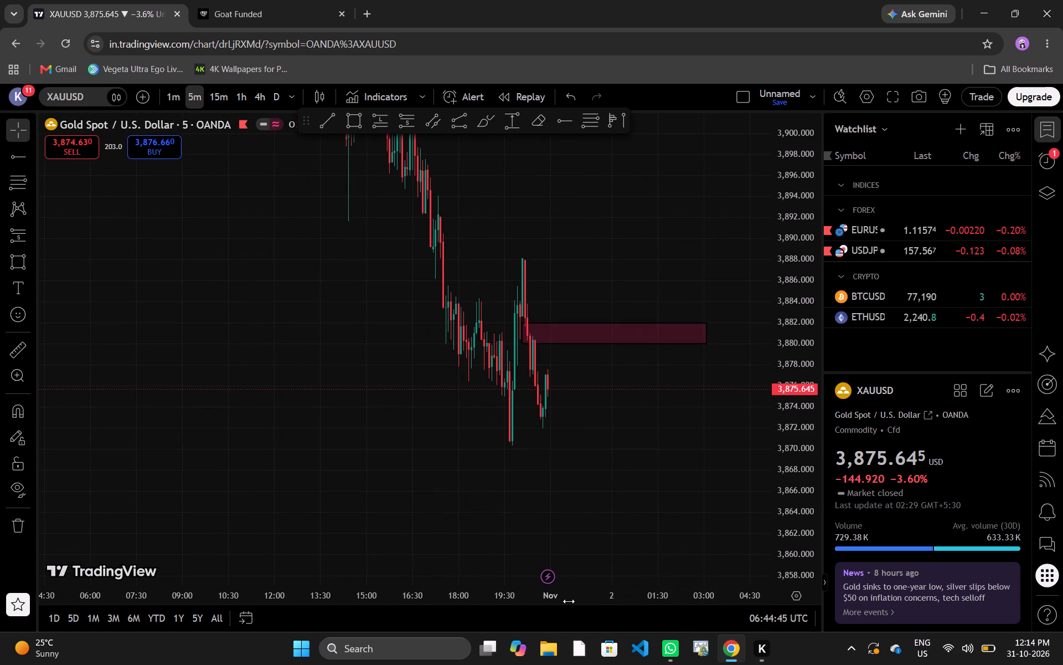
left_click_drag(569, 601, 128, 558)
left_click_drag(199, 433, 520, 397)
left_click_drag(451, 463, 768, 468)
left_click_drag(820, 475, 780, 259)
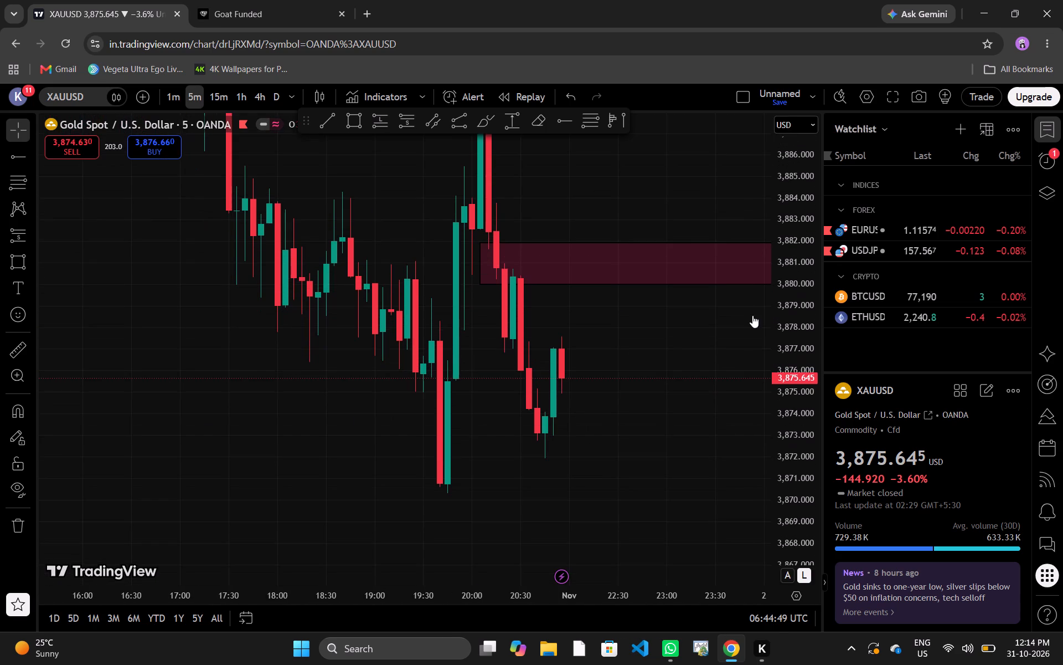
left_click_drag(704, 460, 649, 464)
left_click_drag(786, 332, 775, 461)
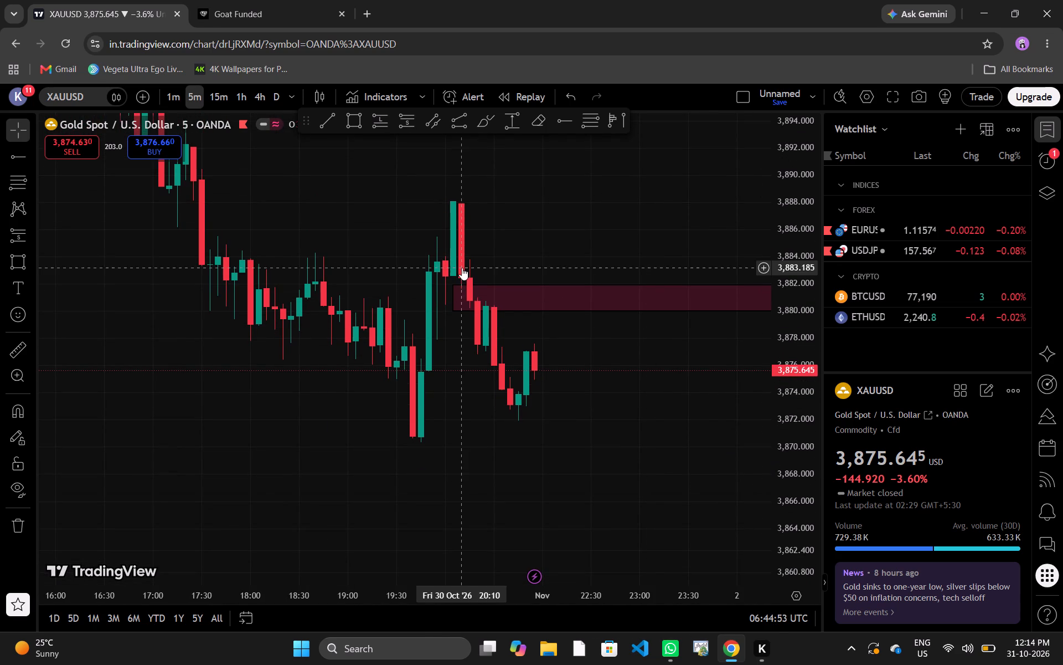
Switch the XAUUSD chart to the 1-minute timeframe and examine the price action around the rectangle zone.
left_click(172, 96)
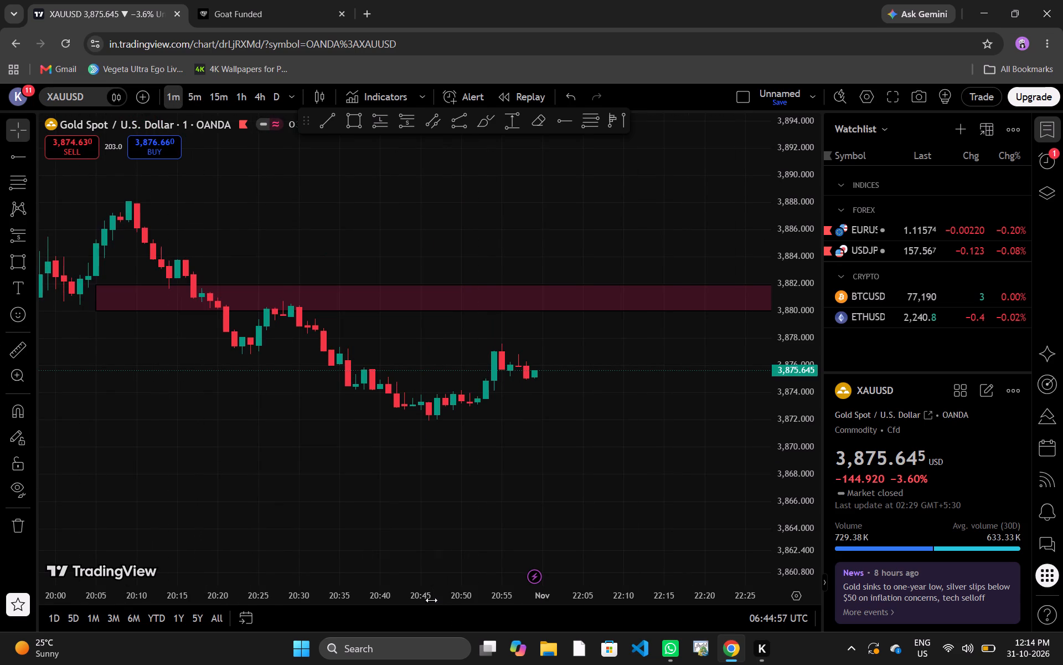
left_click_drag(430, 597, 736, 572)
left_click_drag(705, 509, 505, 530)
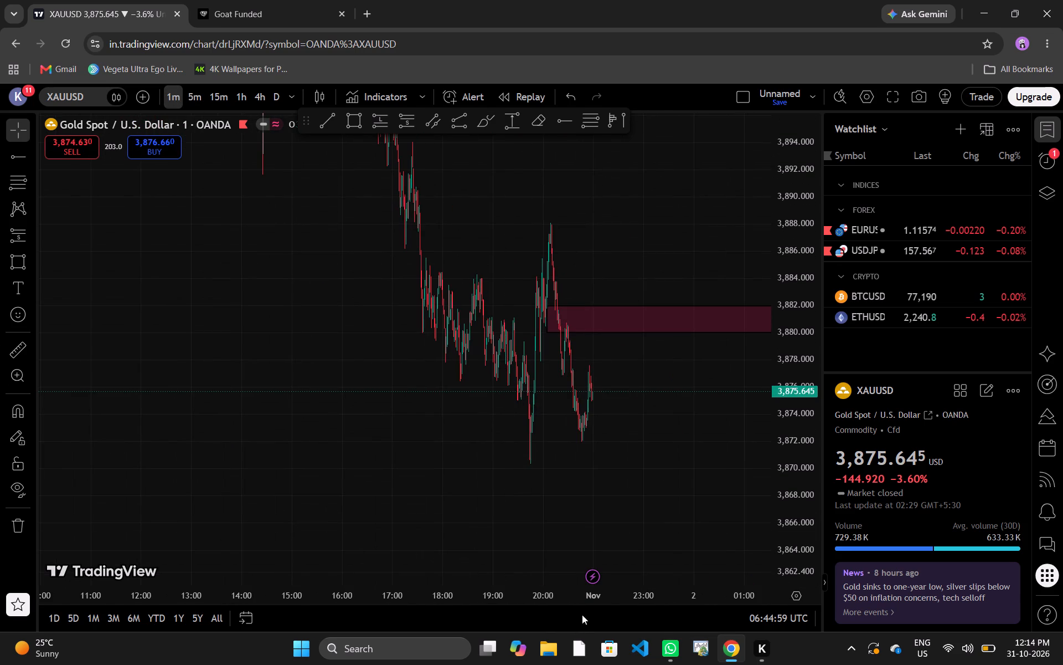
left_click_drag(592, 600, 309, 585)
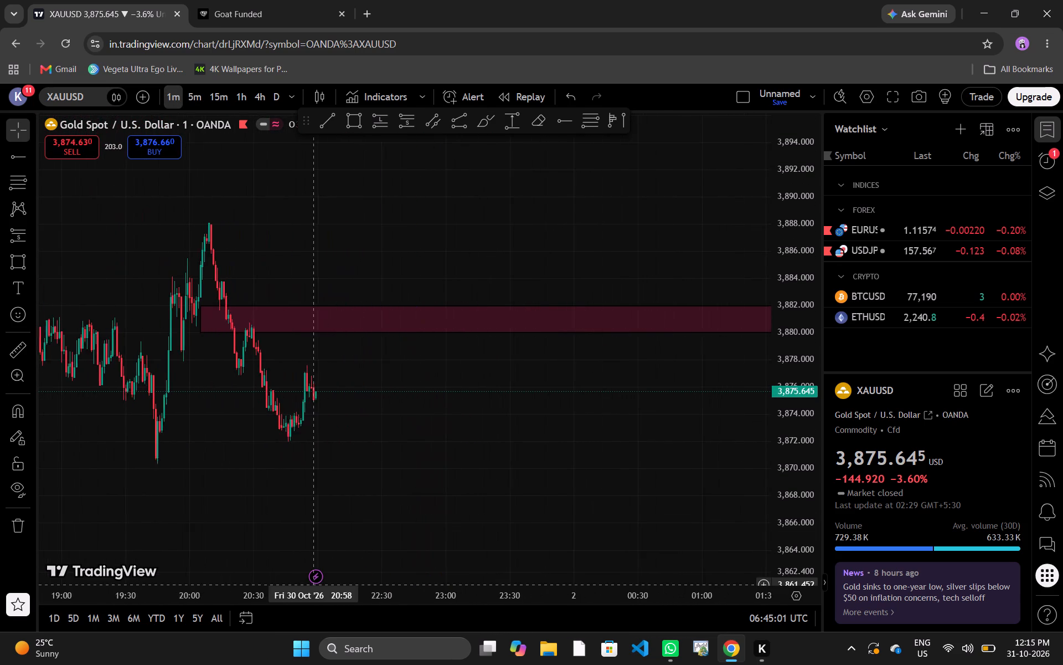
left_click_drag(441, 487, 507, 487)
left_click(482, 316)
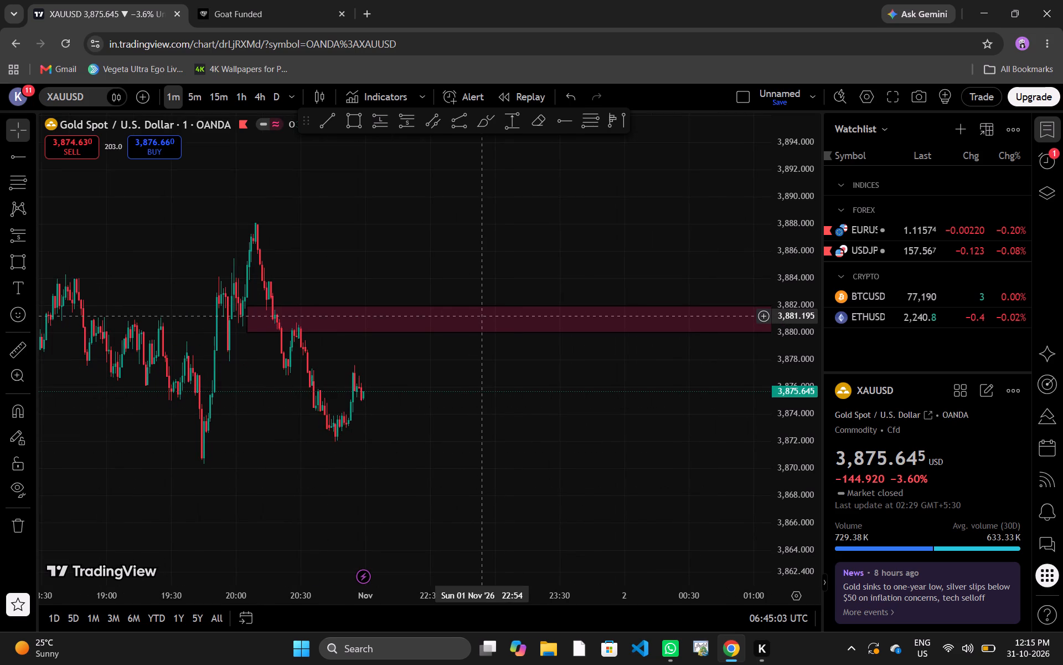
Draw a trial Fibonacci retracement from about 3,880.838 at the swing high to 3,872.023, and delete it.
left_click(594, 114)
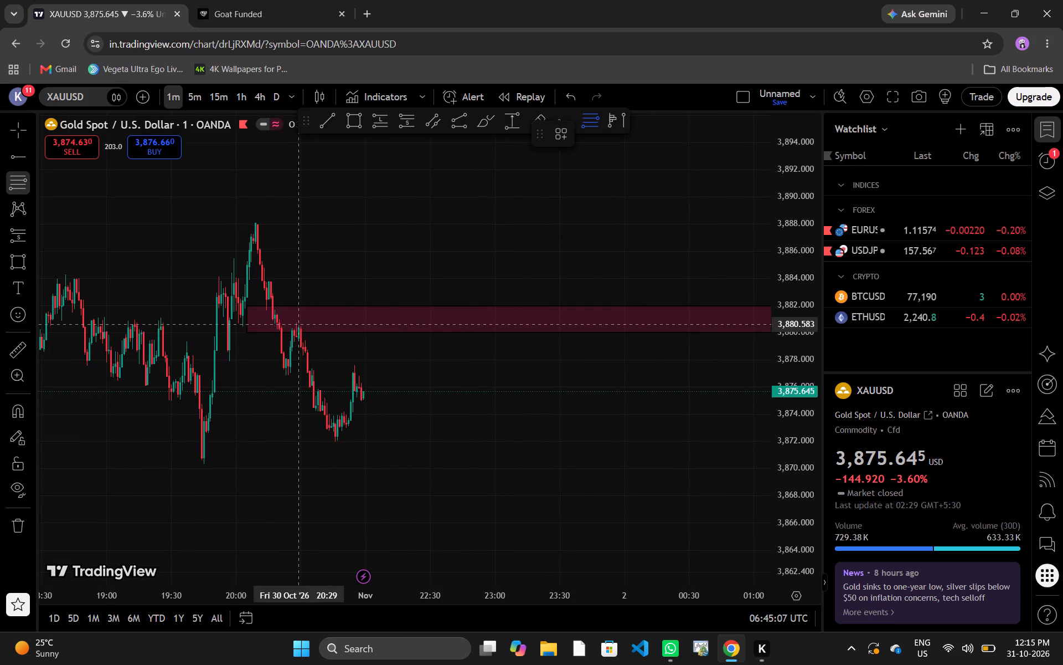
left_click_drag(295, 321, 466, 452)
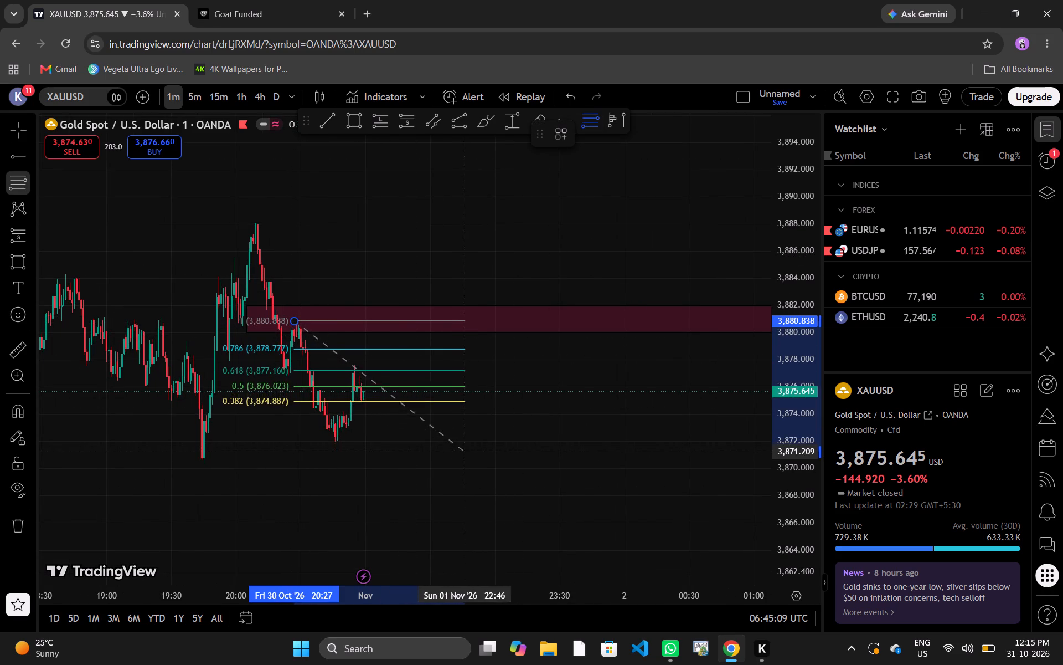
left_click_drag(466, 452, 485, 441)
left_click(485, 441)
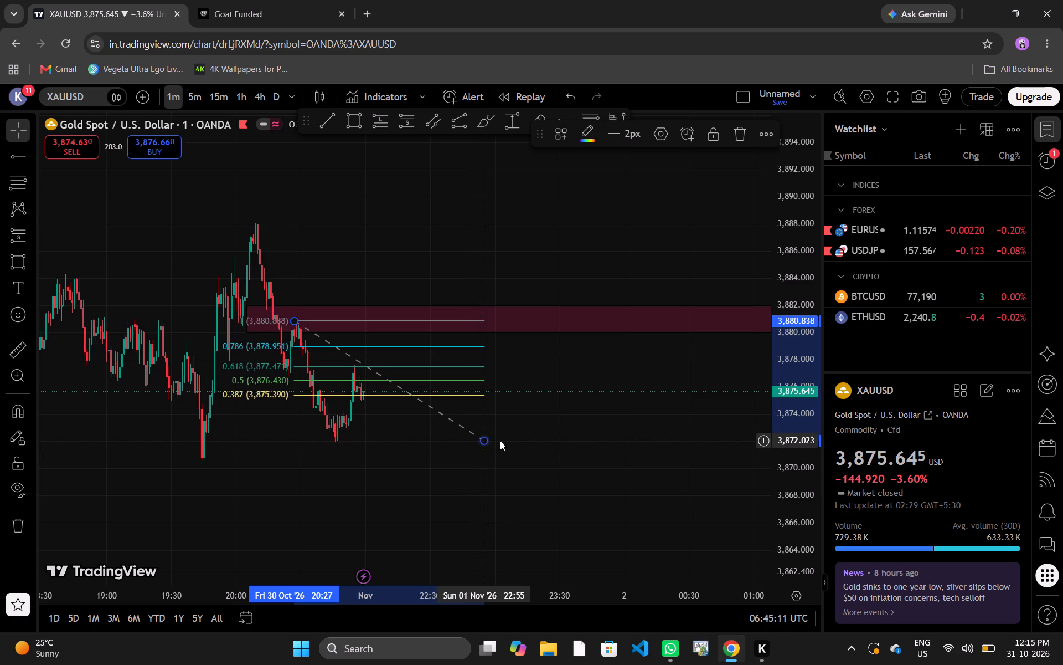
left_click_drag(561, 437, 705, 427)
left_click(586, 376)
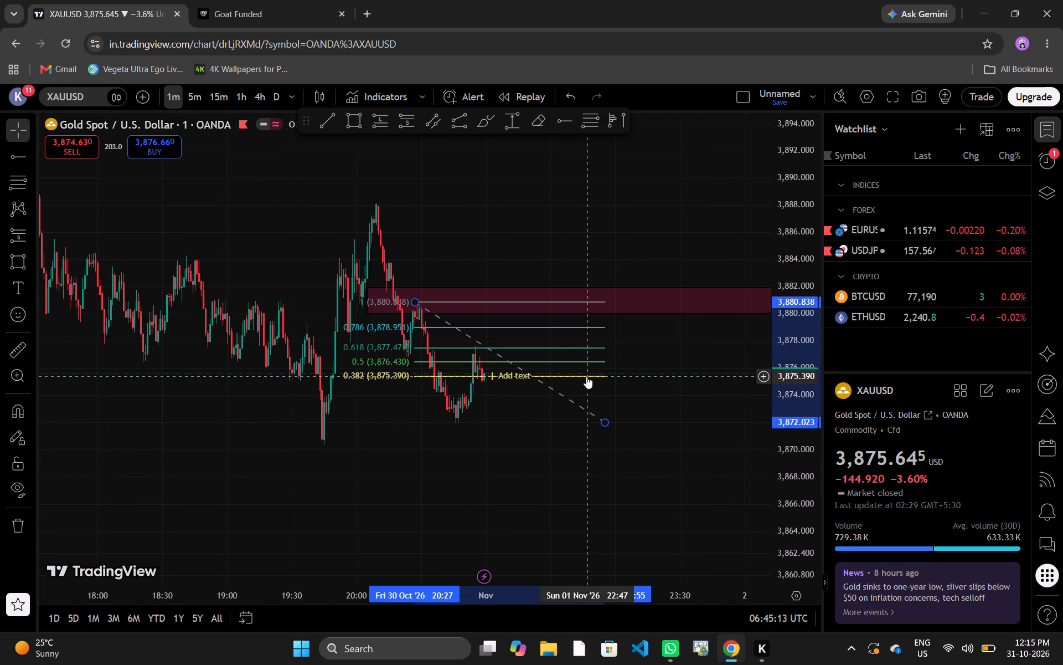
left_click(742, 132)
Examine the 1-minute gold candles below the rectangle zone more closely.
left_click_drag(613, 492, 684, 491)
left_click_drag(799, 480, 801, 345)
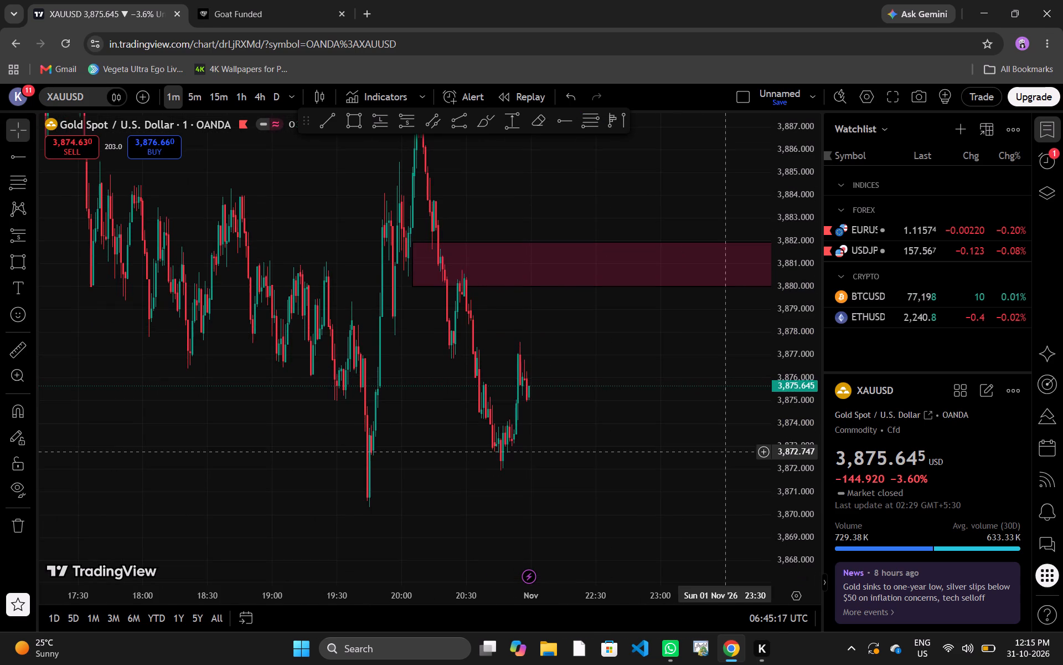
left_click_drag(724, 452, 702, 342)
left_click_drag(601, 600, 445, 606)
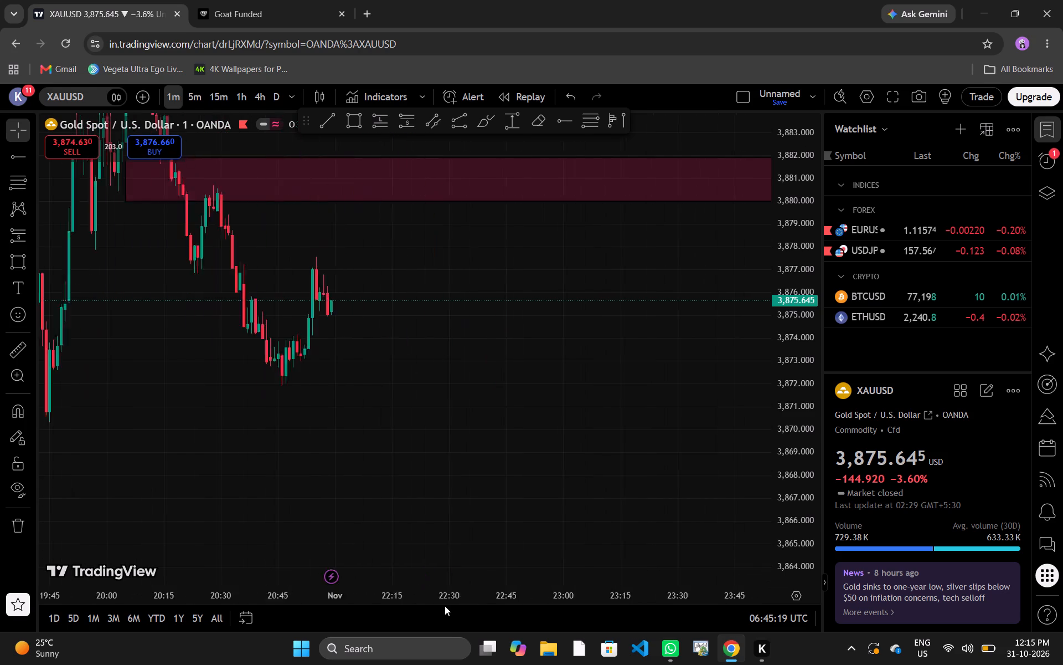
left_click_drag(460, 422, 733, 393)
left_click_drag(558, 456, 640, 446)
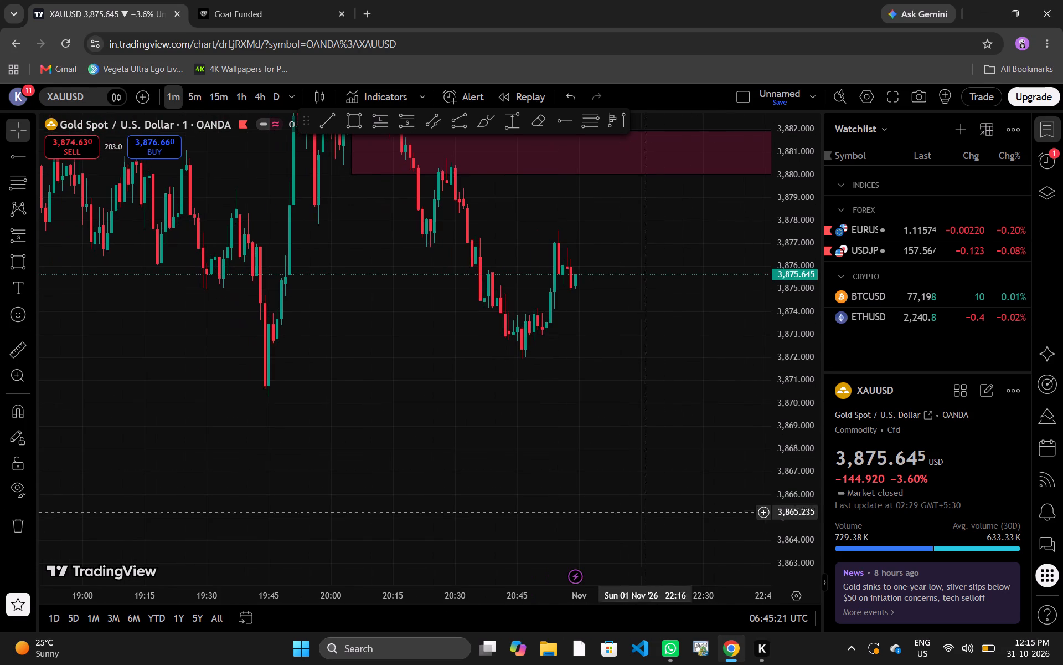
left_click_drag(602, 422, 540, 491)
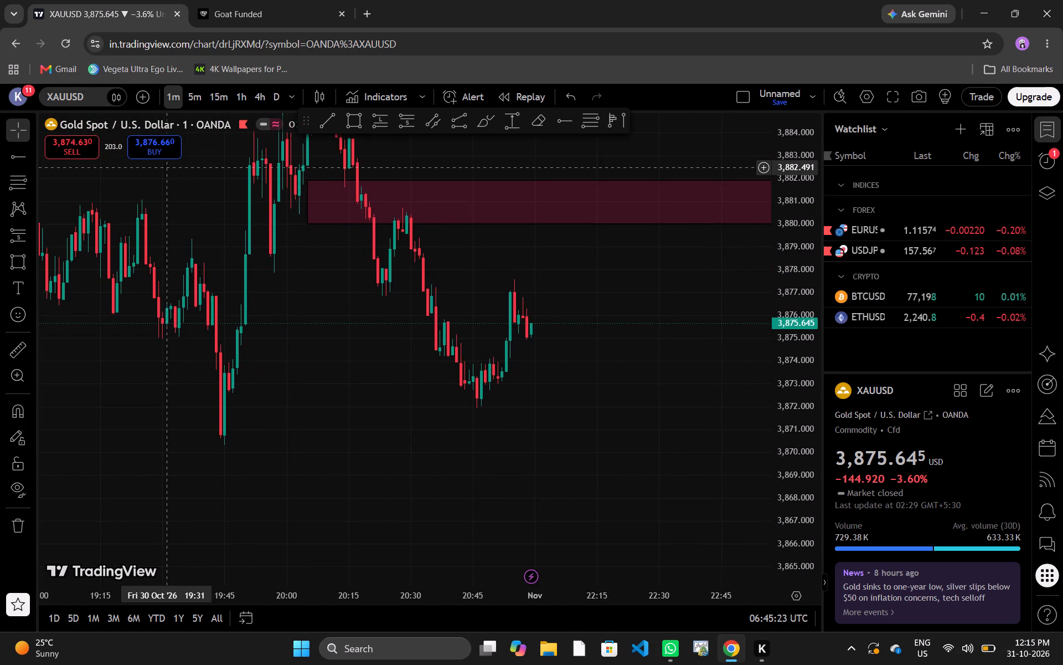
Switch the chart symbol to BTCUSD, the Bitcoin / U.S. dollar spot pair on Bitstamp.
left_click(85, 103)
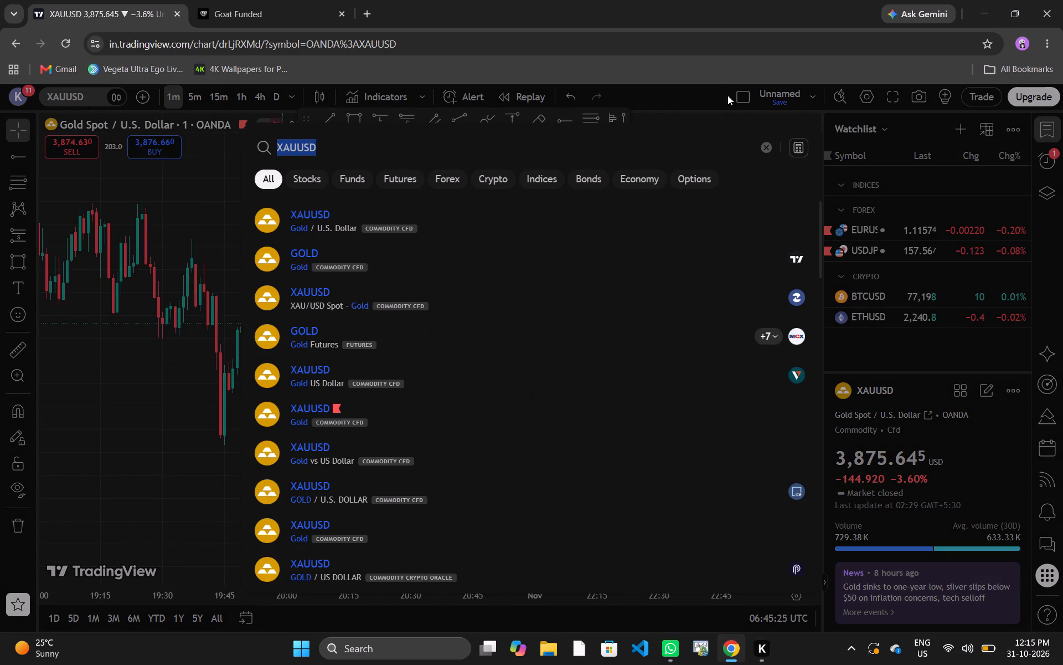
left_click(768, 144)
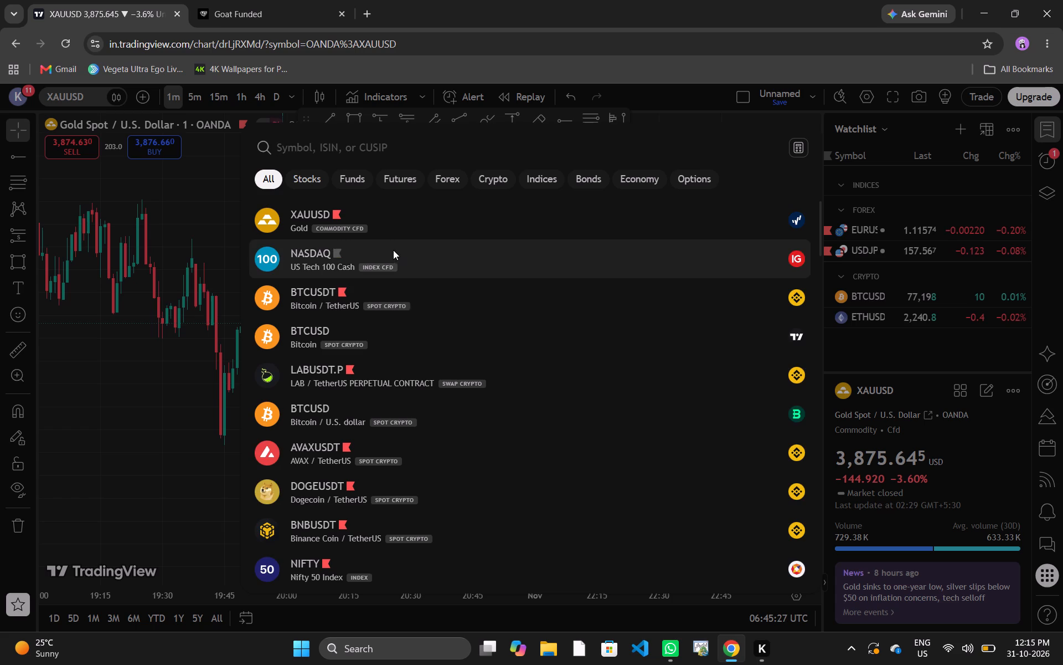
scroll(419, 425, "down", 2)
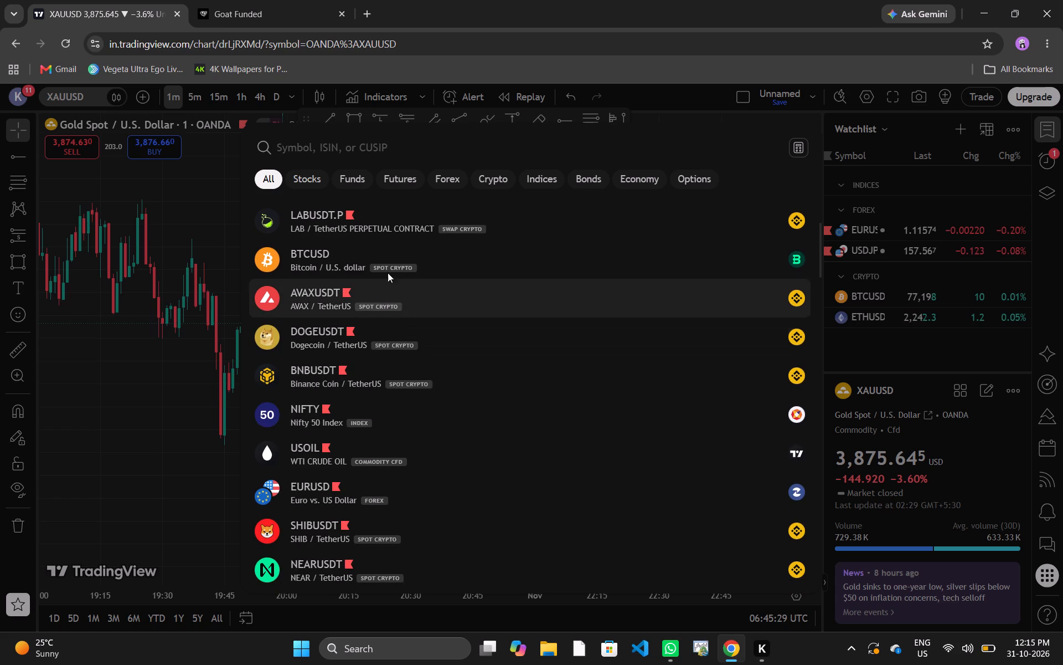
left_click(373, 258)
Switch the BTCUSD chart to the 1-hour timeframe and compress its price scale to show a wider price range.
left_click_drag(632, 406, 711, 410)
left_click(232, 93)
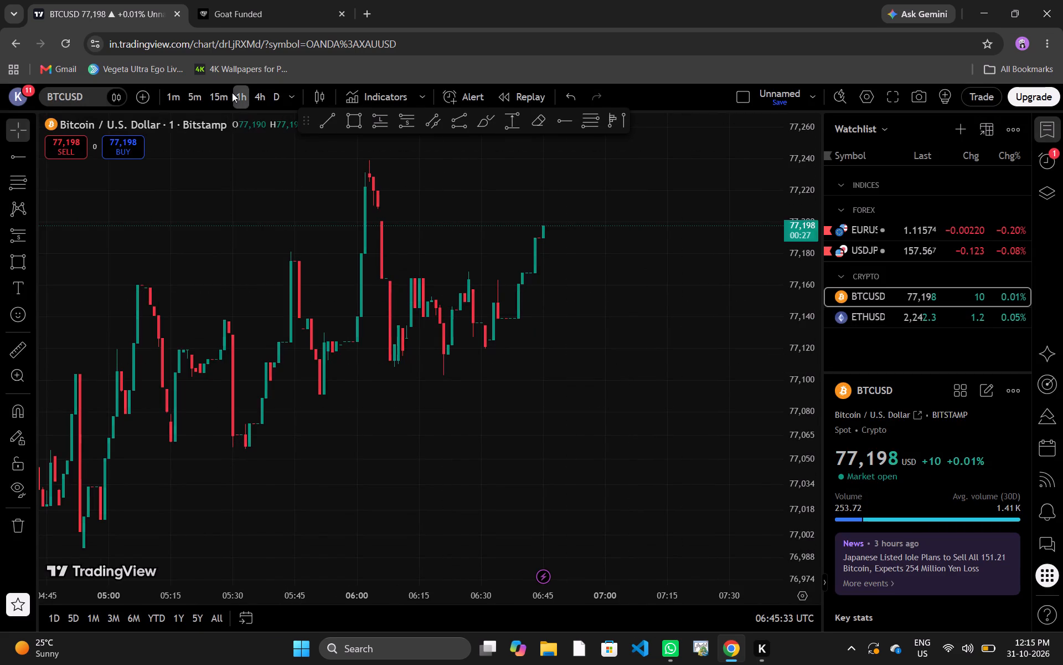
left_click_drag(819, 186, 829, 664)
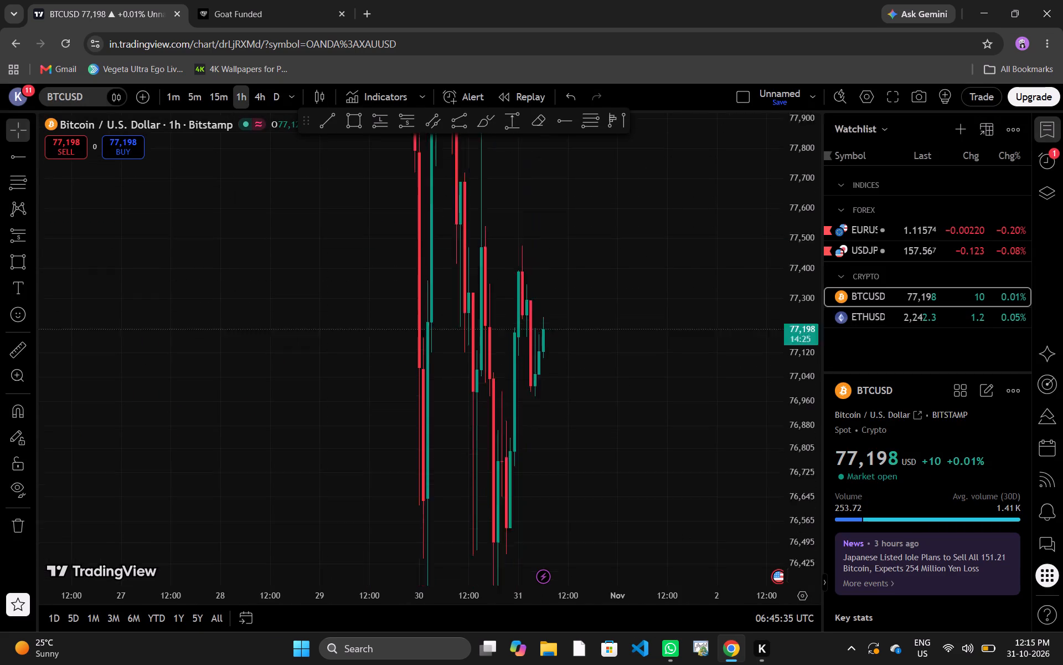
left_click(811, 207)
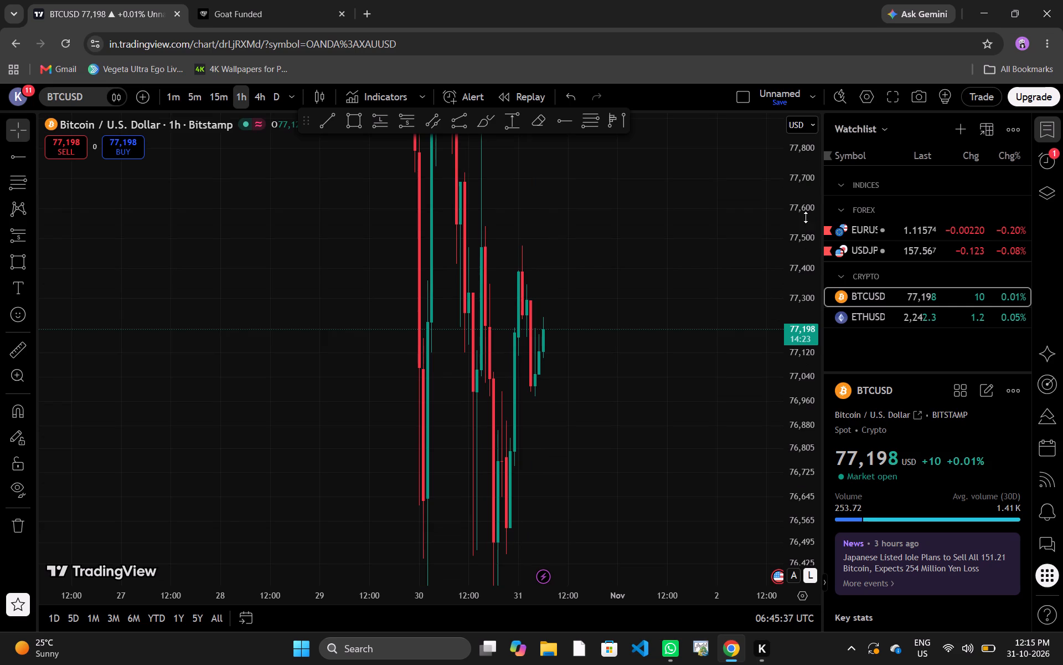
left_click(808, 194)
left_click_drag(808, 194, 802, 664)
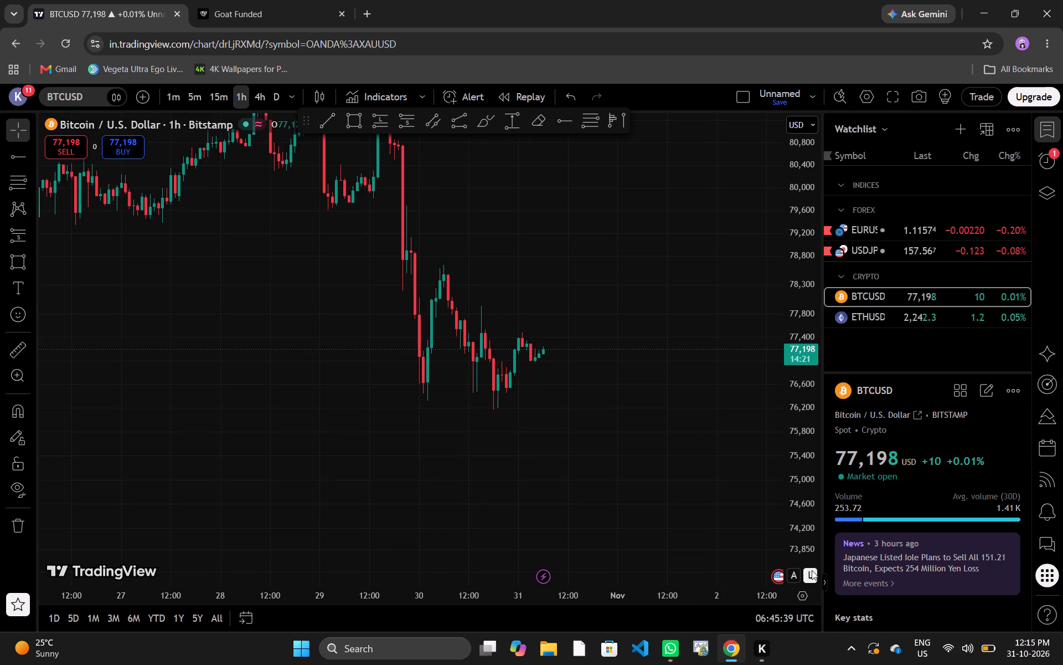
Collapse the watchlist sidebar to widen the chart.
left_click(825, 585)
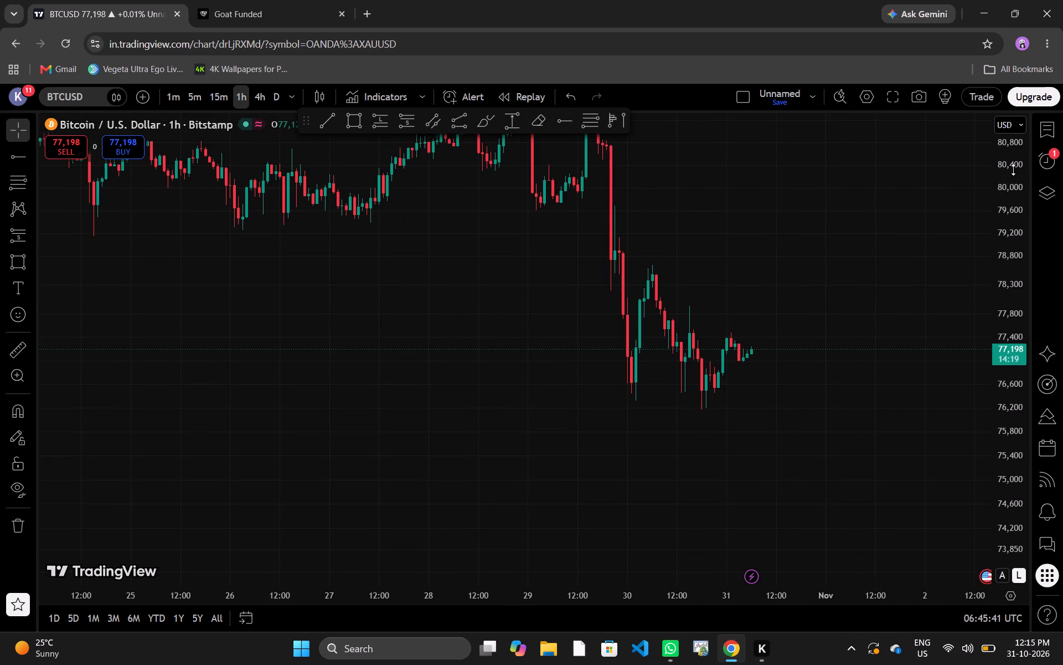
Examine Bitcoin's hourly price history and its latest decline.
left_click_drag(1013, 170, 1018, 433)
left_click_drag(873, 433, 709, 534)
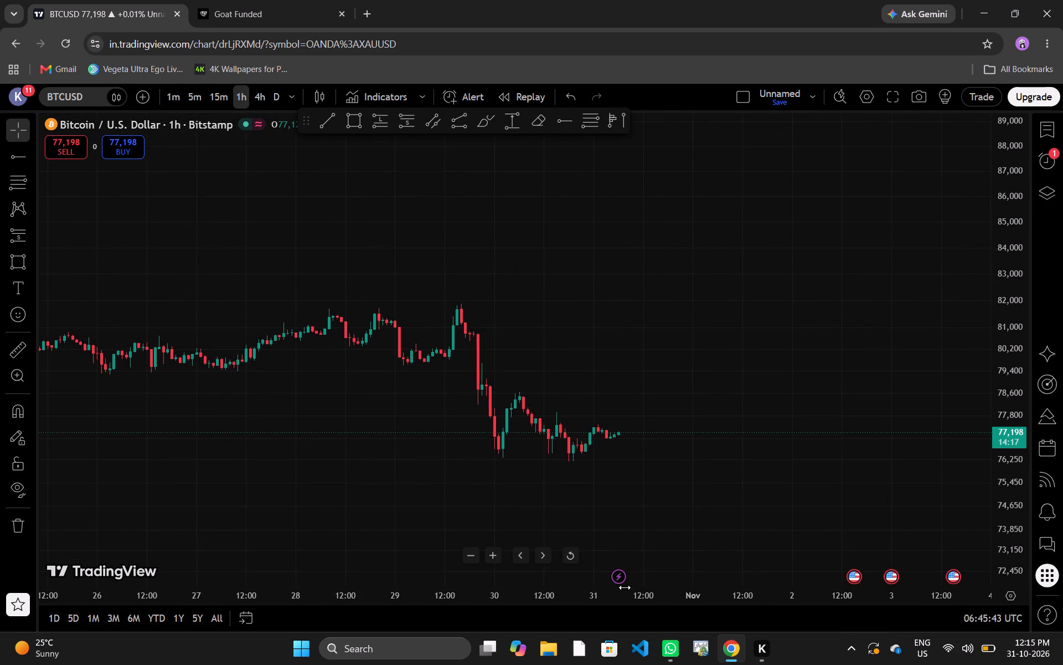
left_click(625, 587)
left_click_drag(615, 606, 720, 604)
left_click_drag(692, 601, 852, 598)
left_click_drag(812, 482, 625, 495)
left_click(830, 414)
left_click_drag(830, 414, 688, 347)
left_click_drag(1009, 472, 984, 247)
left_click_drag(899, 471, 799, 468)
Switch the BTCUSD chart to the daily timeframe and fit the 2026 price history around the purple zone.
left_click(270, 92)
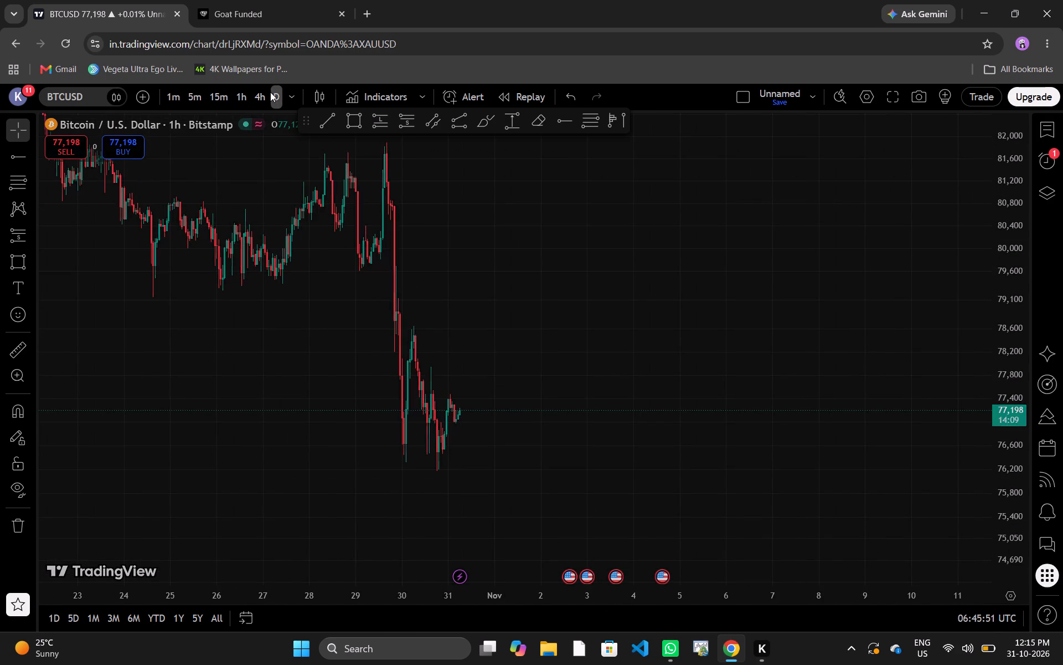
left_click_drag(1004, 220, 1003, 296)
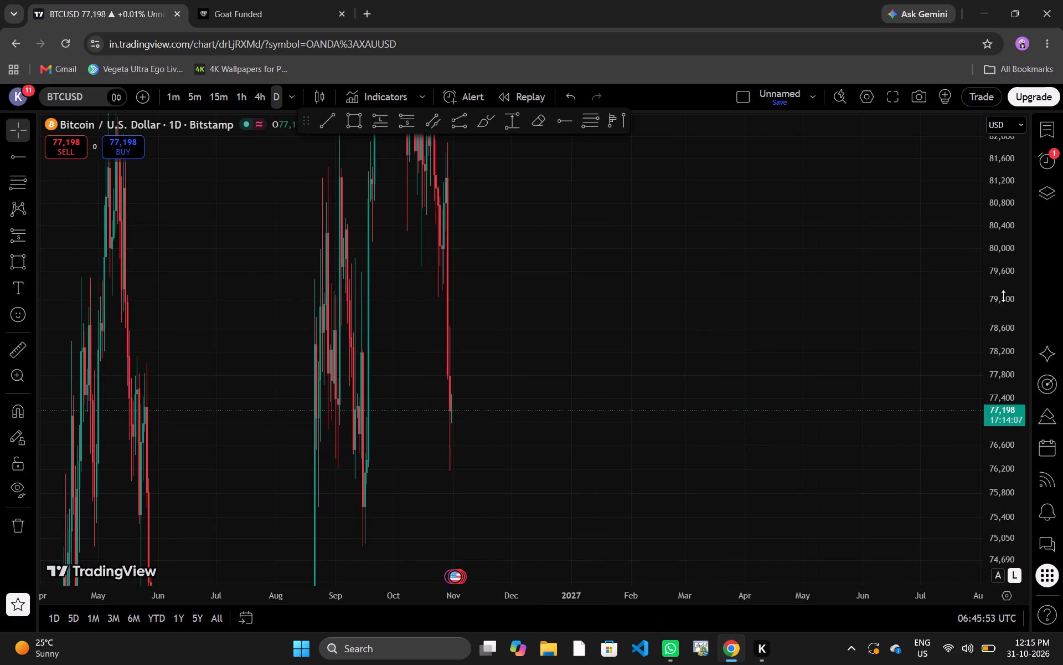
left_click_drag(1003, 296, 1022, 664)
left_click_drag(758, 410, 1007, 274)
left_click_drag(780, 412, 788, 418)
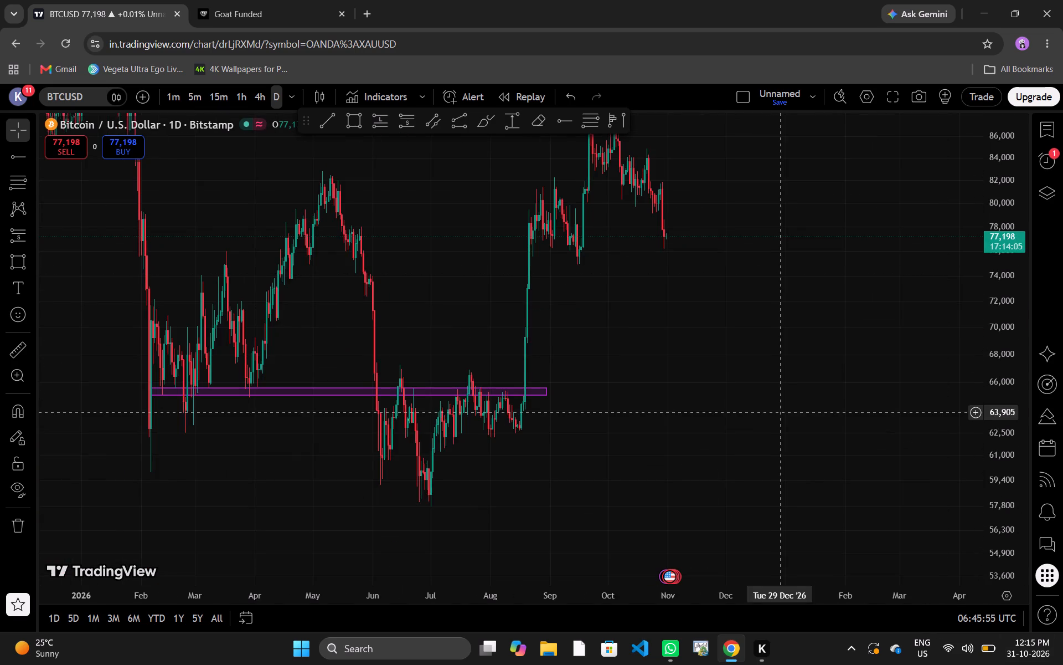
Extend the purple zone's end to 28 Jan '27, with its upper edge at about 65,984.
left_click_drag(788, 418, 758, 482)
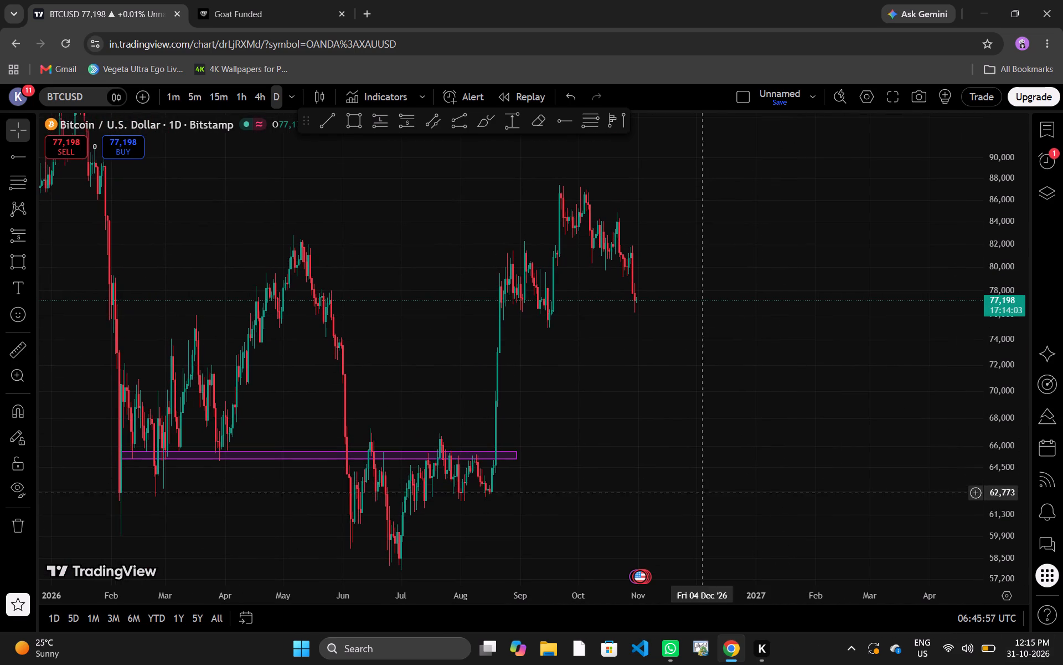
left_click_drag(521, 455, 592, 456)
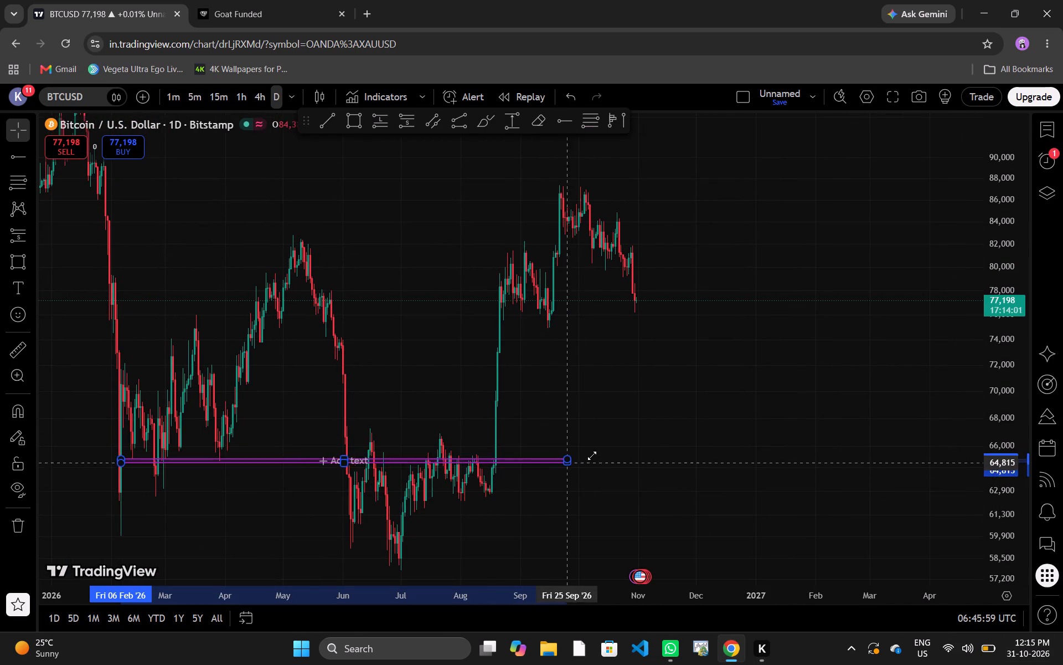
left_click_drag(592, 456, 758, 450)
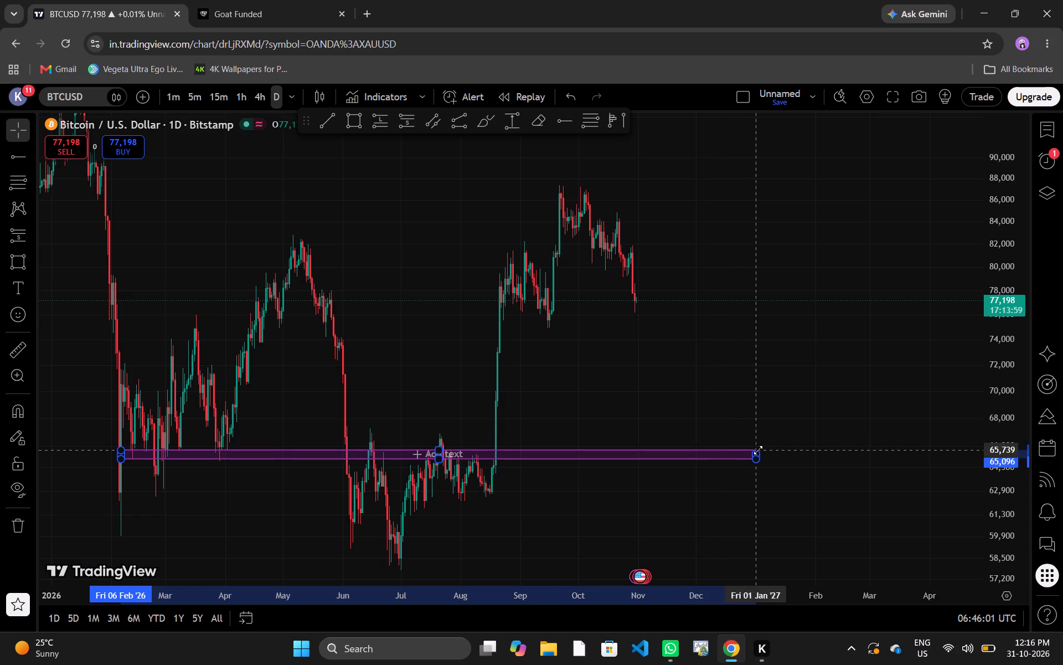
left_click_drag(758, 450, 794, 448)
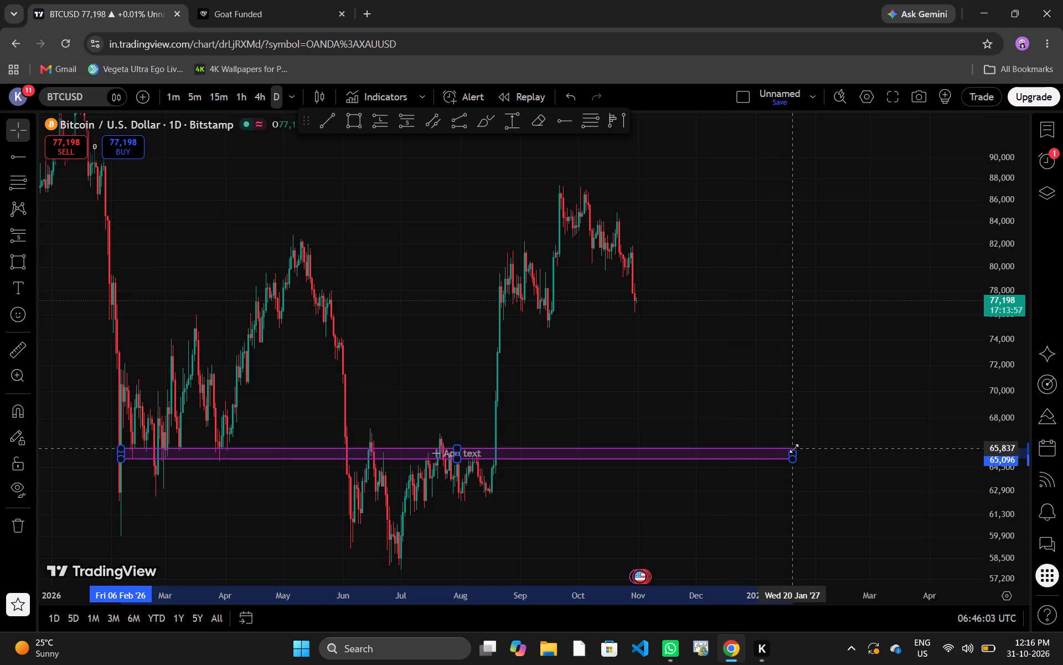
left_click_drag(794, 448, 808, 447)
left_click(808, 447)
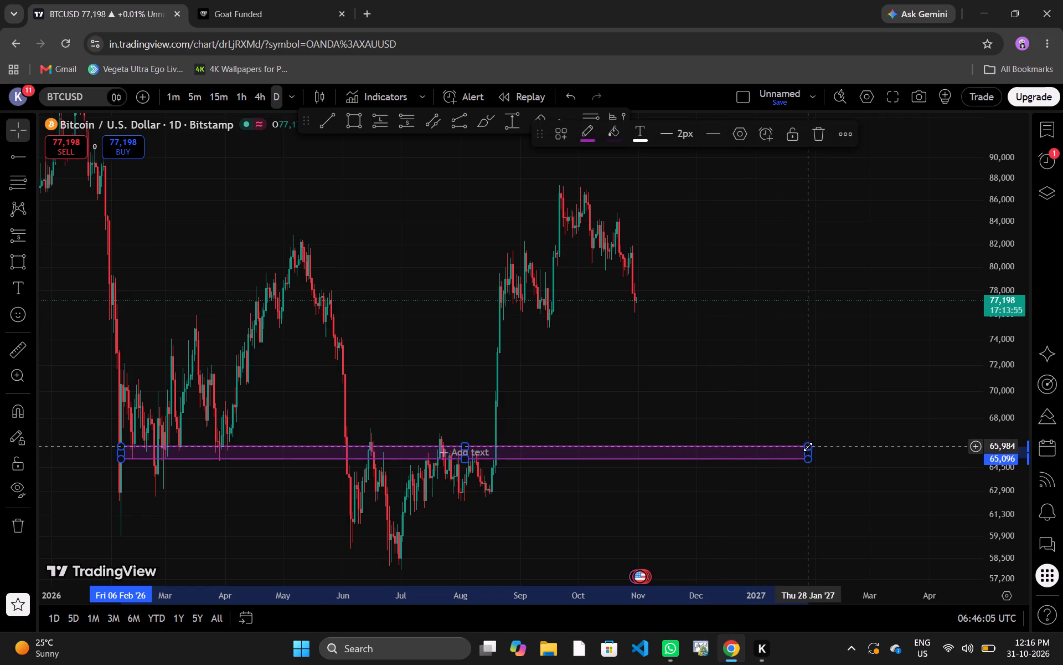
left_click(804, 372)
left_click_drag(804, 372, 813, 405)
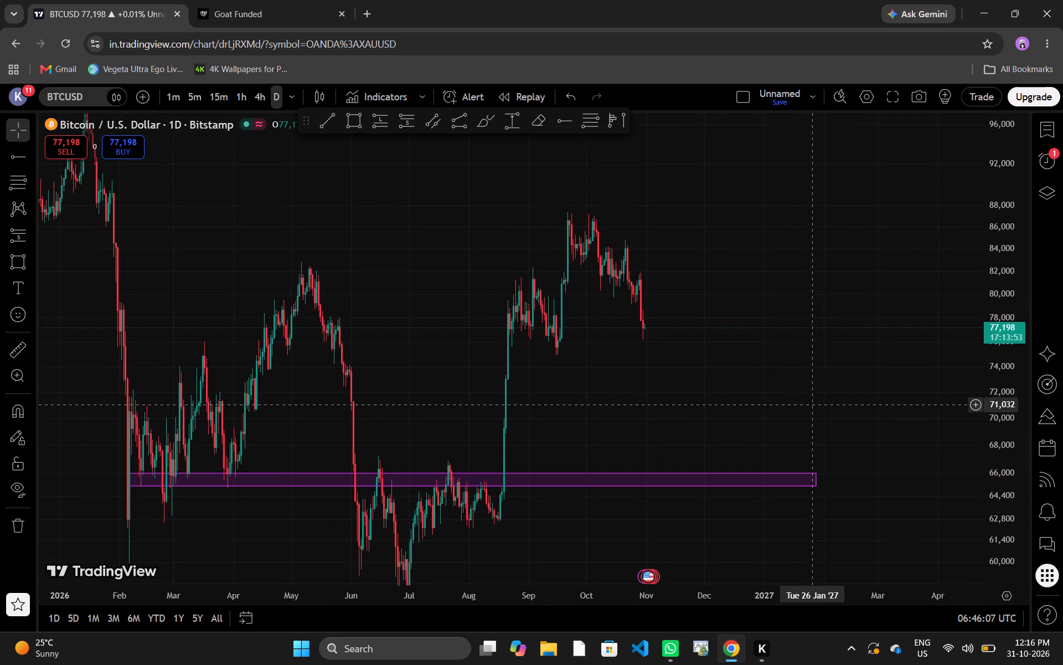
left_click_drag(813, 405, 834, 397)
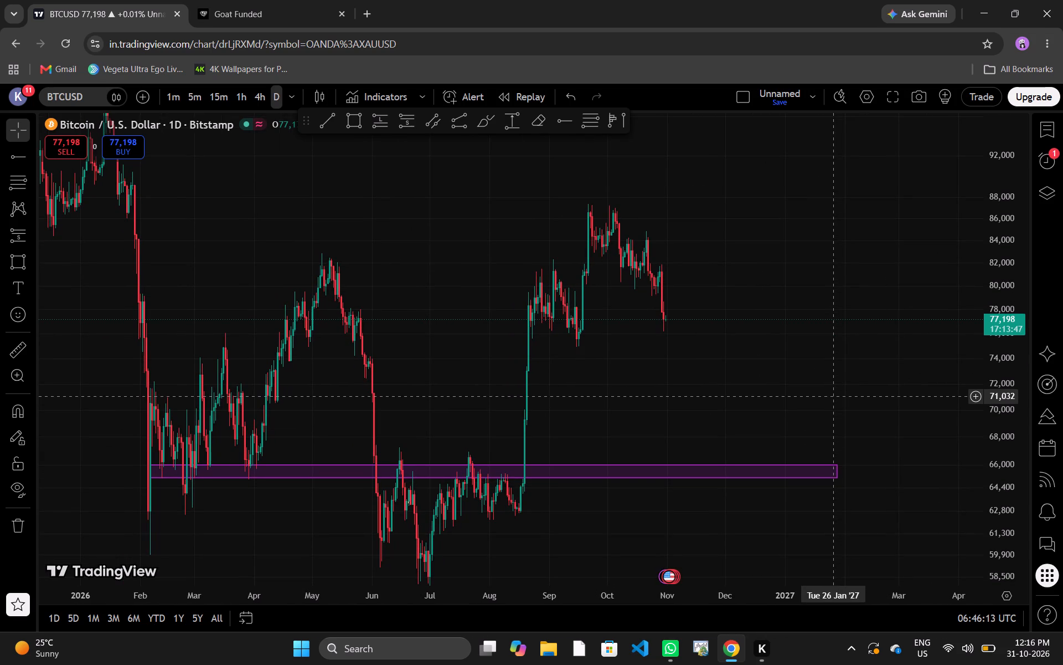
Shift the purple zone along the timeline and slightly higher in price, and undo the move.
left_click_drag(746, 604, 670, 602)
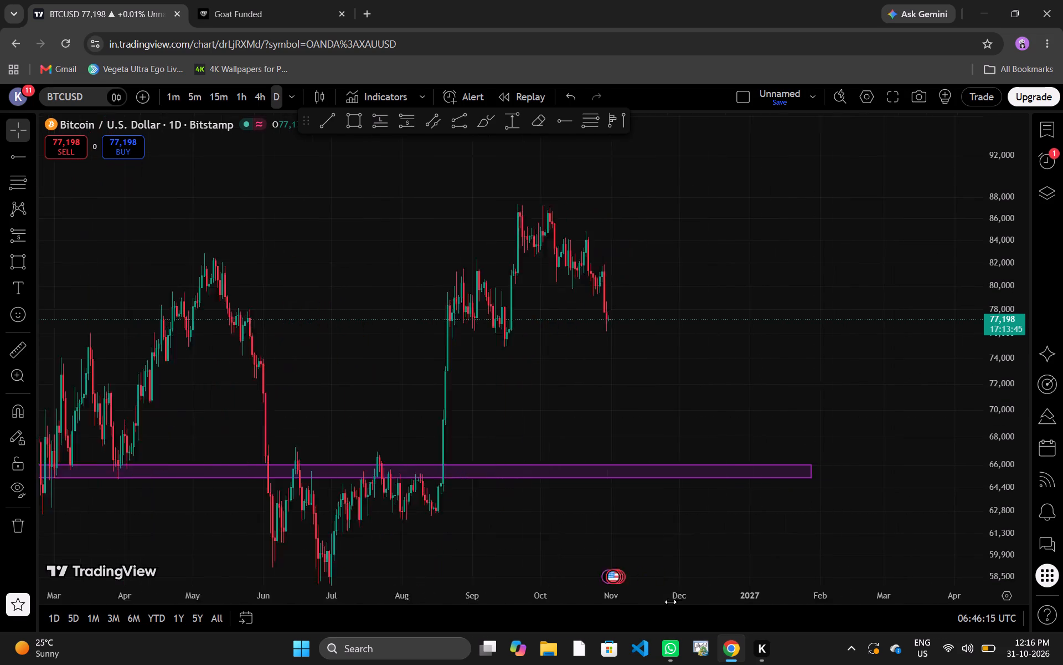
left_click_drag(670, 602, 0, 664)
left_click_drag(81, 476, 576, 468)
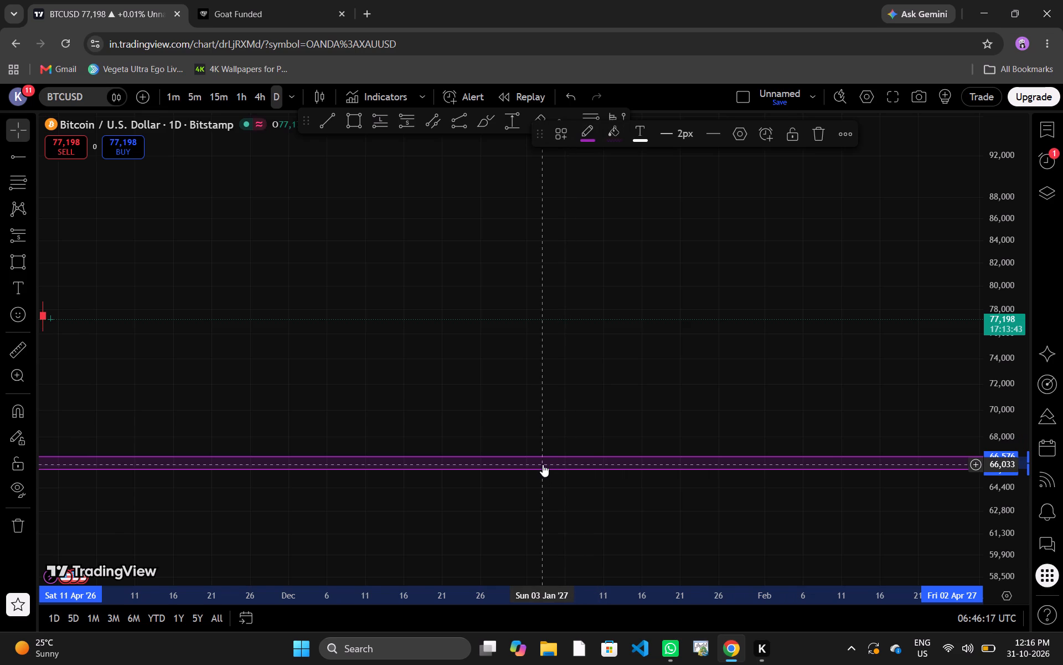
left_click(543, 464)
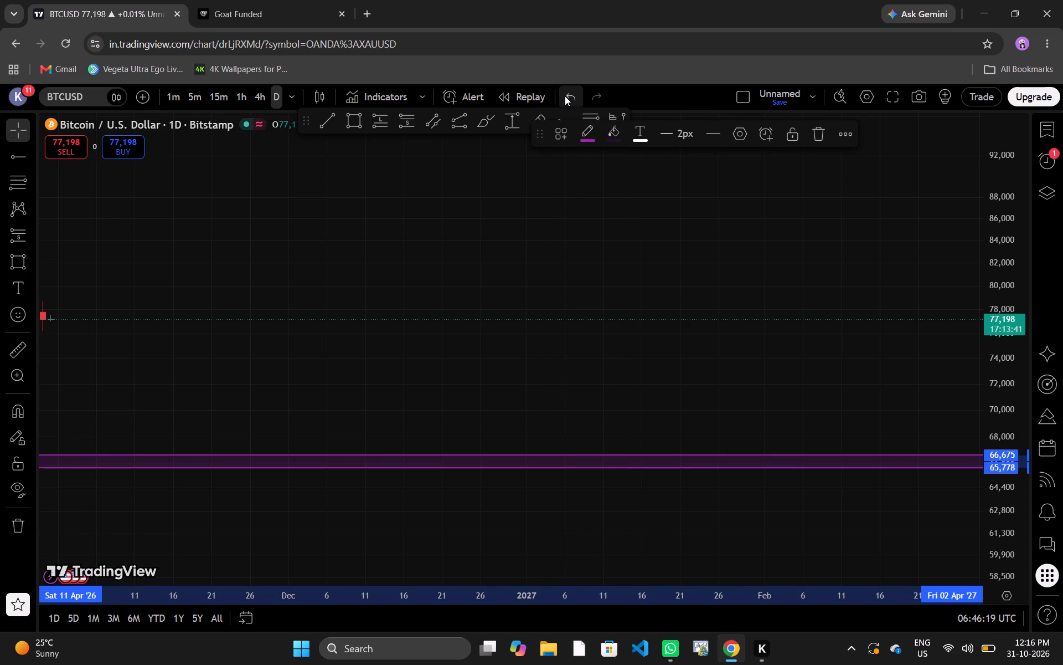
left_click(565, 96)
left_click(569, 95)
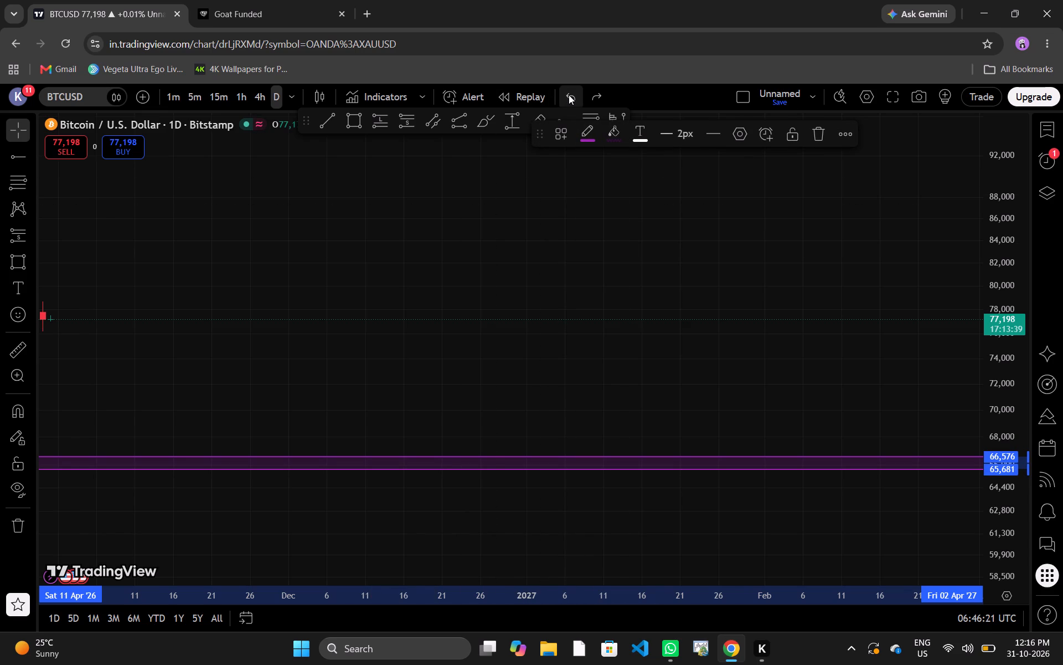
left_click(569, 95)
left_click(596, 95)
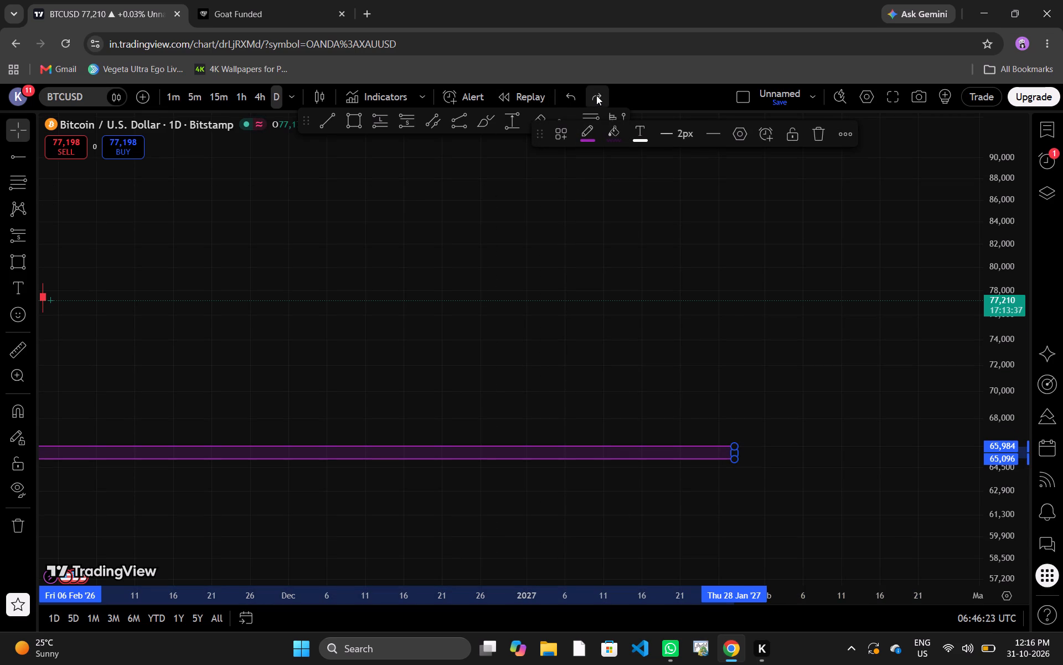
Examine Bitcoin's daily candles from late August to the end of October around the latest decline.
left_click_drag(390, 276, 678, 246)
left_click_drag(415, 331, 758, 422)
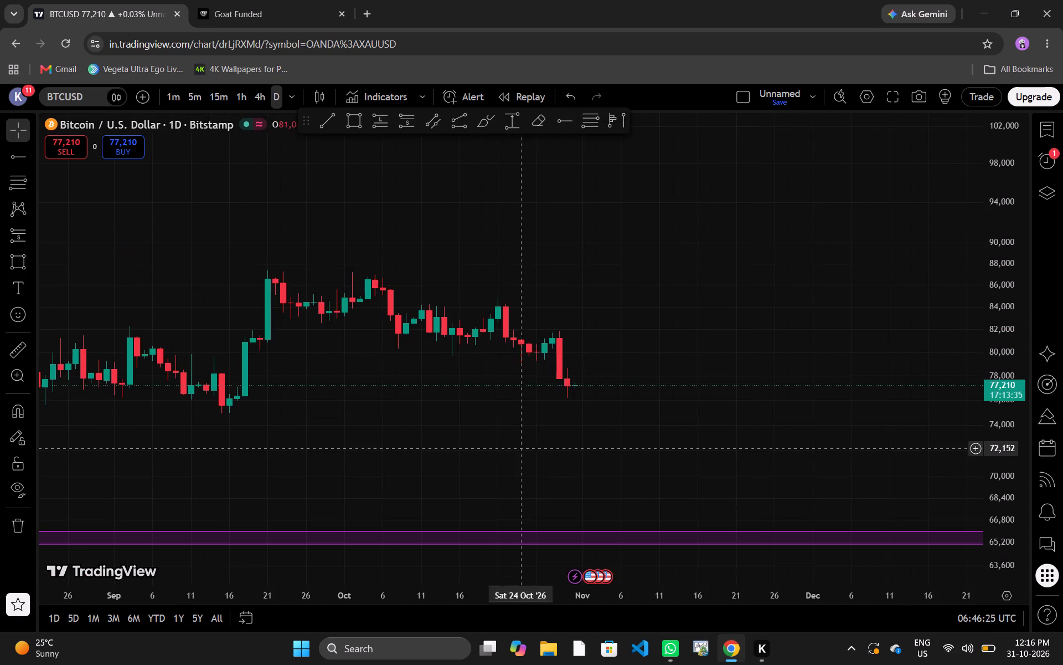
left_click_drag(526, 449, 788, 396)
left_click_drag(1011, 441, 1012, 126)
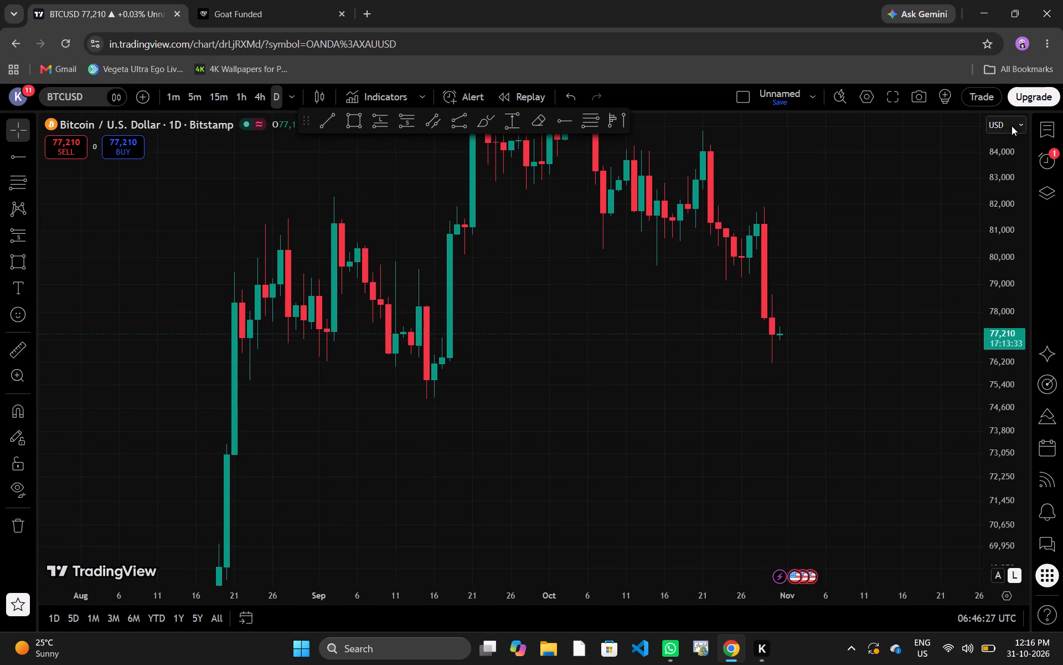
left_click_drag(1013, 432, 1012, 320)
left_click_drag(889, 379, 848, 396)
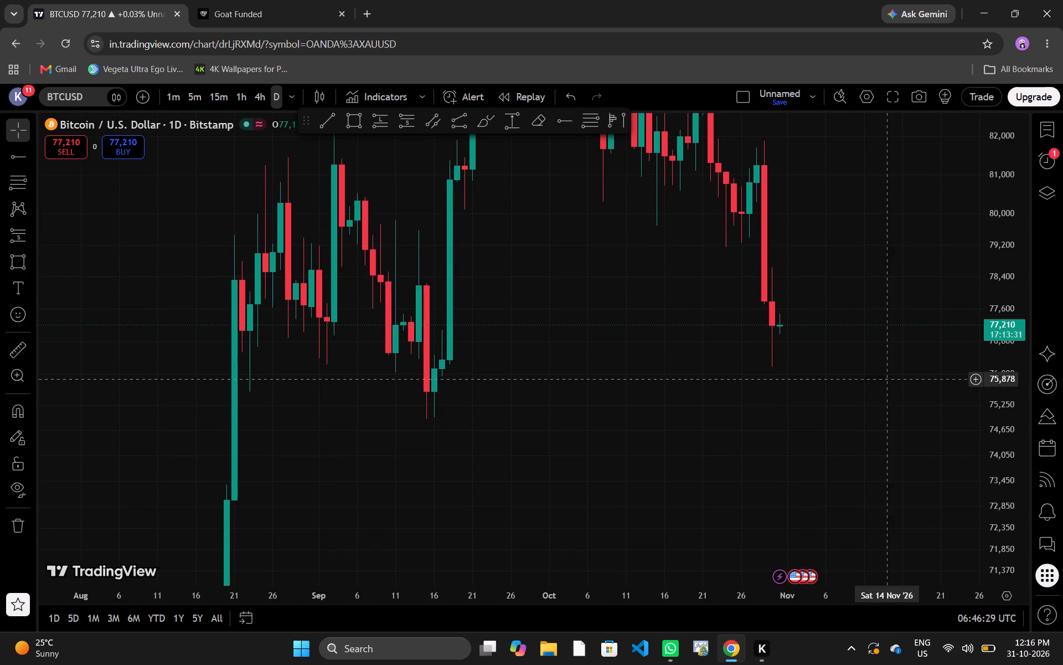
left_click_drag(848, 396, 706, 439)
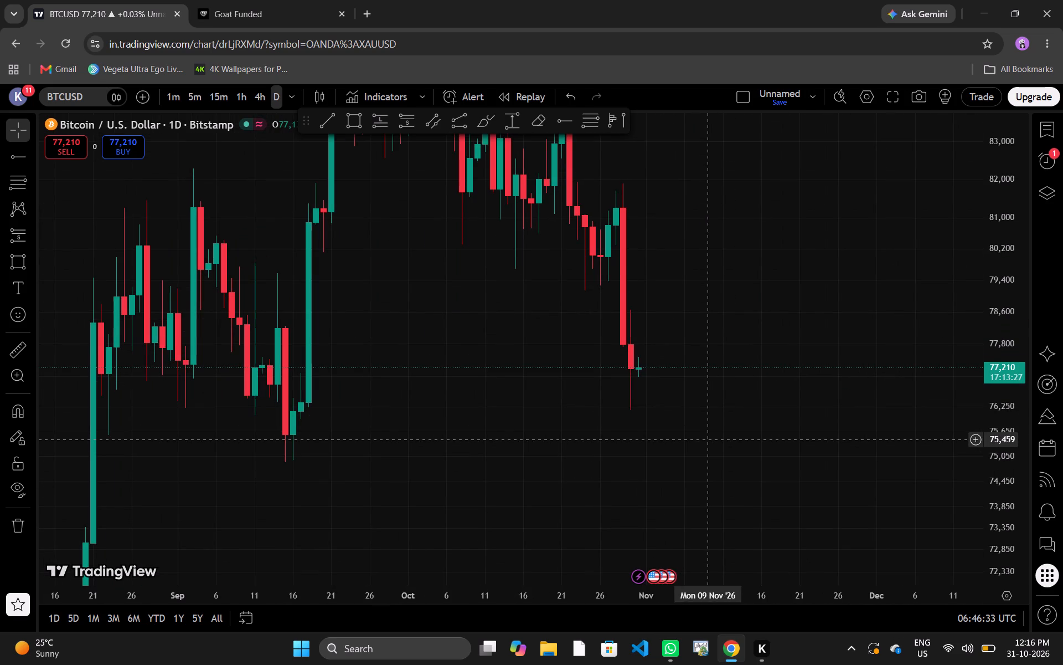
left_click_drag(772, 282, 726, 384)
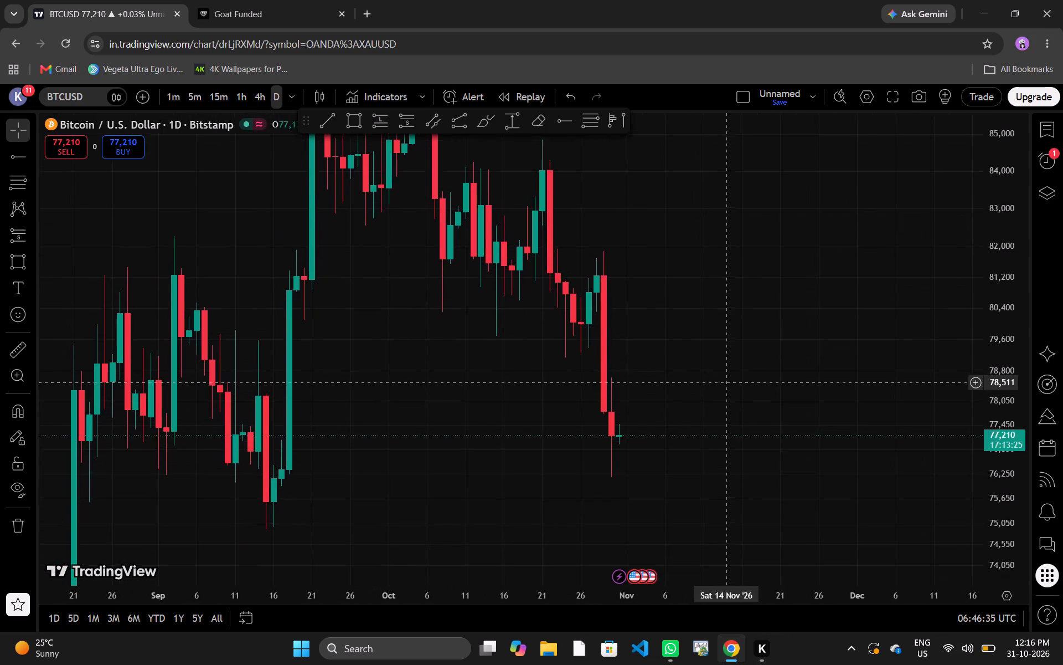
left_click_drag(726, 384, 704, 363)
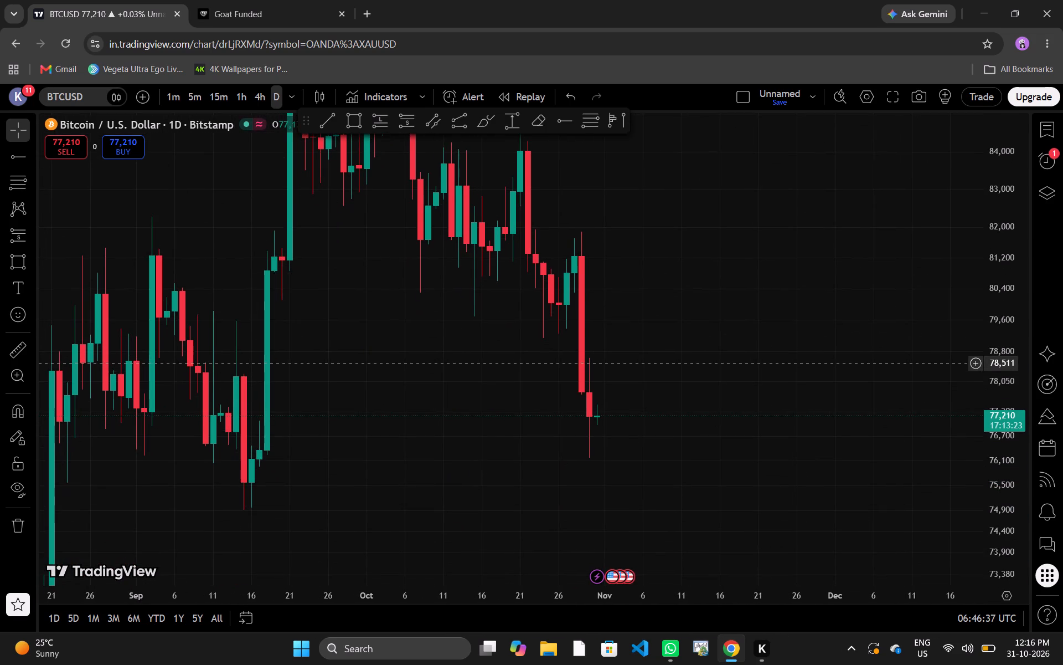
left_click_drag(704, 363, 694, 303)
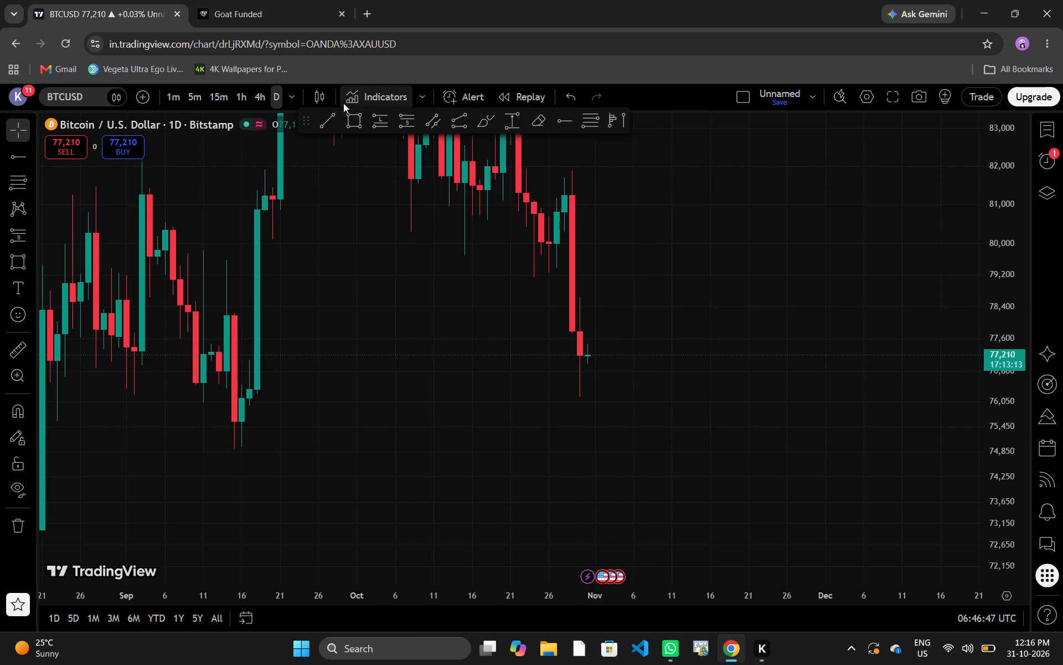
Switch the BTCUSD chart to the 1-hour timeframe and inspect the candles of the 30–31 October decline and rebound.
left_click(259, 95)
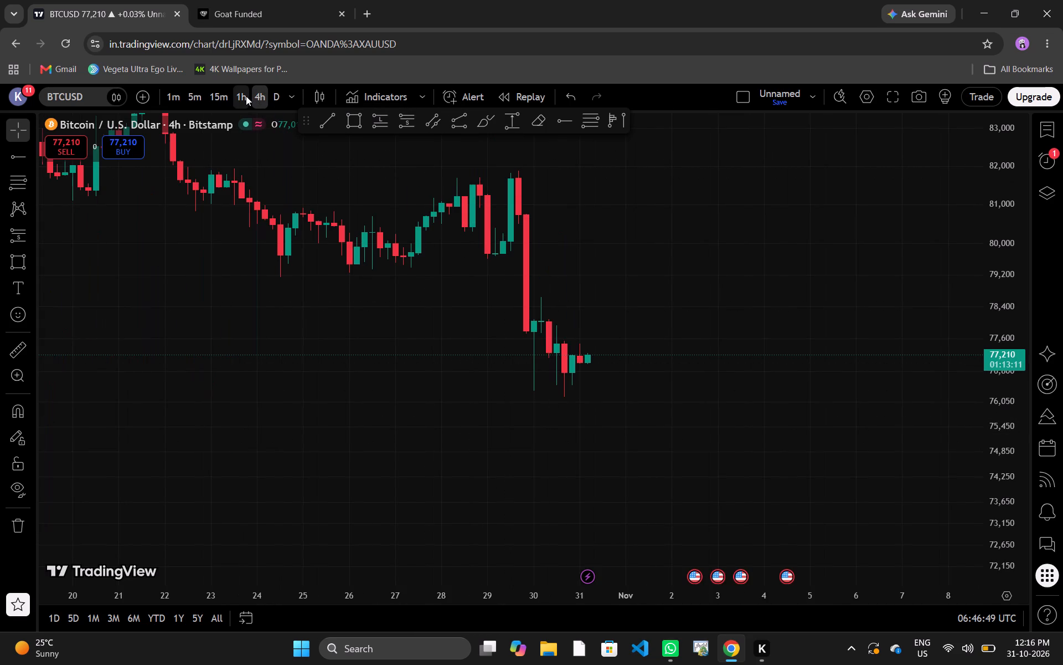
left_click(242, 96)
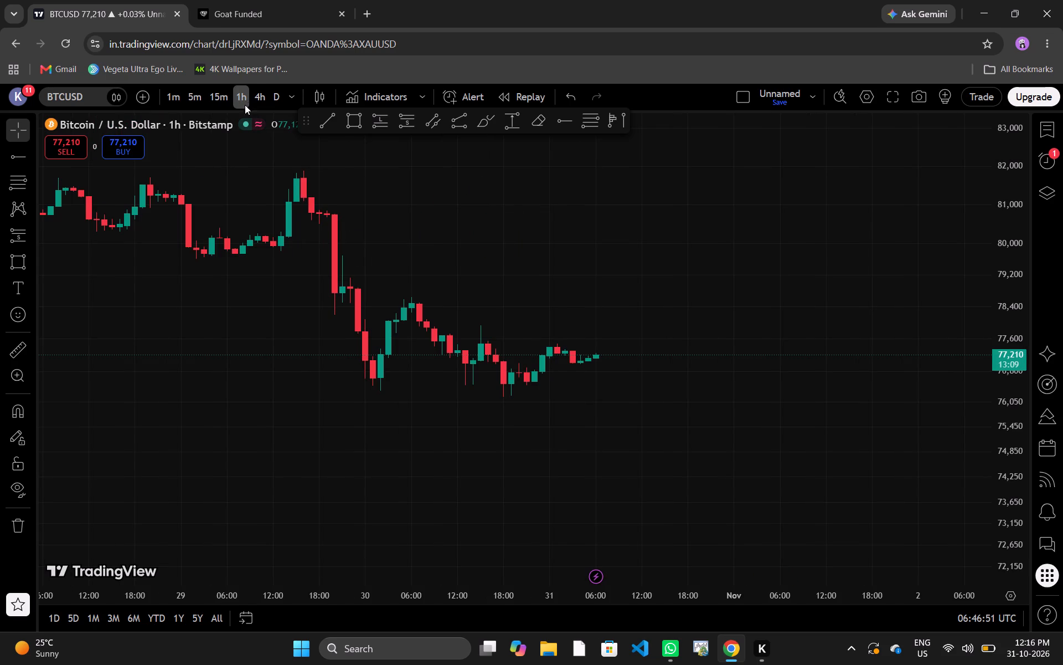
left_click_drag(1016, 477, 994, 142)
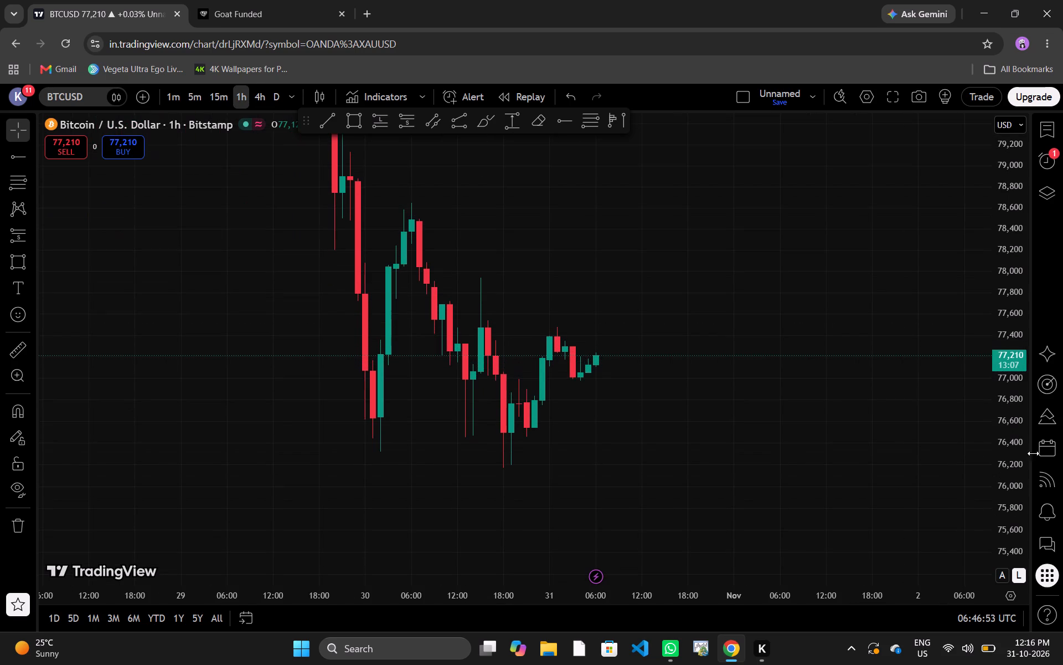
left_click_drag(1020, 469, 1004, 237)
left_click_drag(918, 337, 890, 264)
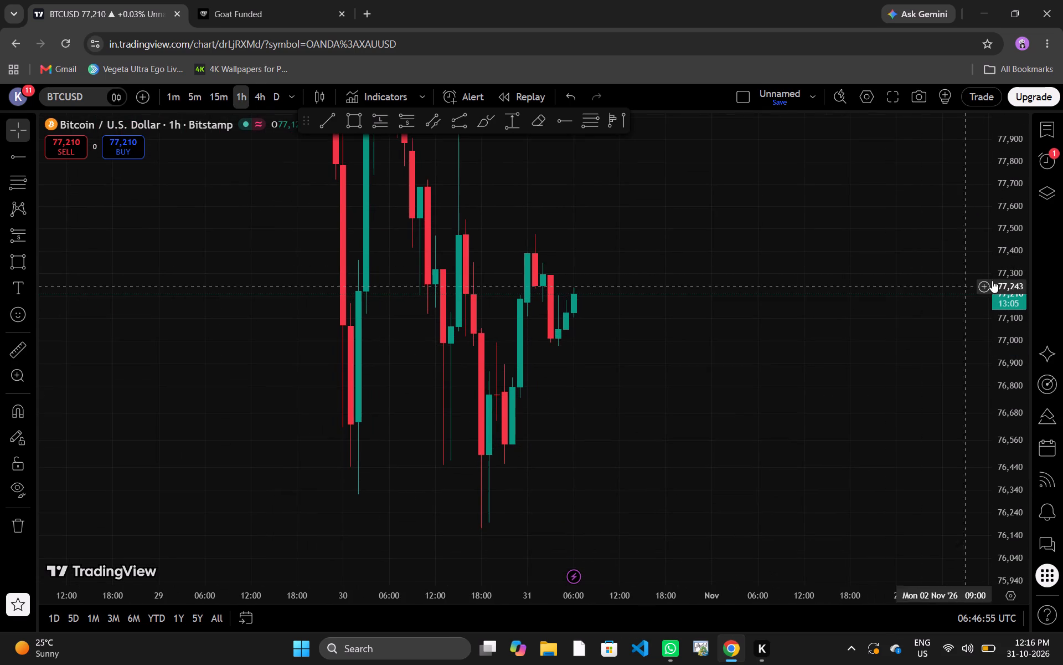
left_click_drag(1003, 233, 1004, 532)
left_click_drag(858, 467, 862, 551)
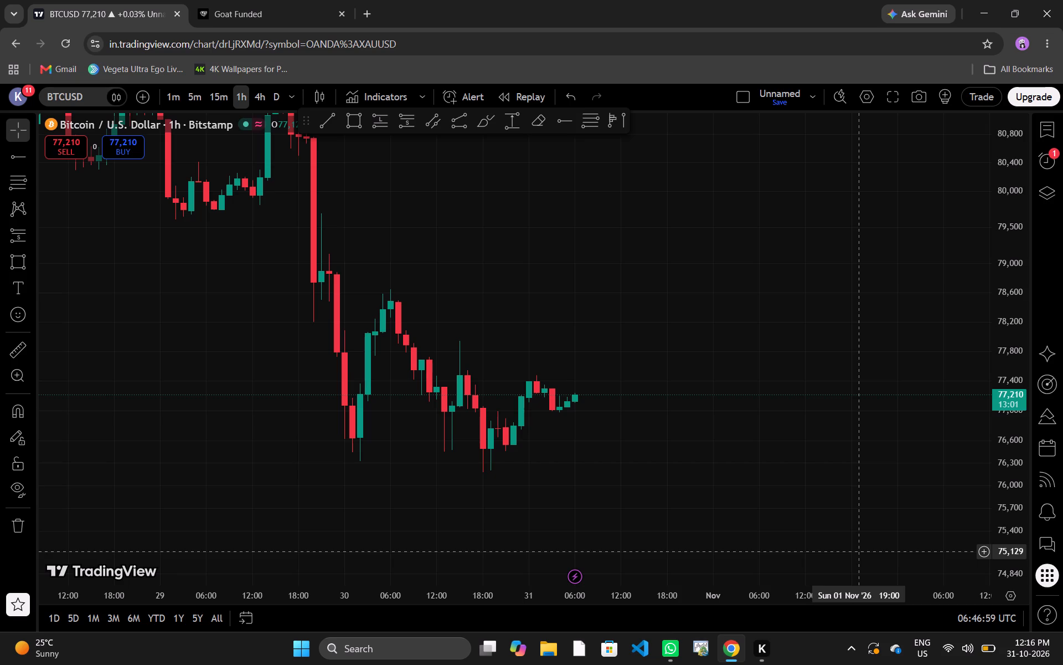
left_click_drag(1012, 456, 1016, 302)
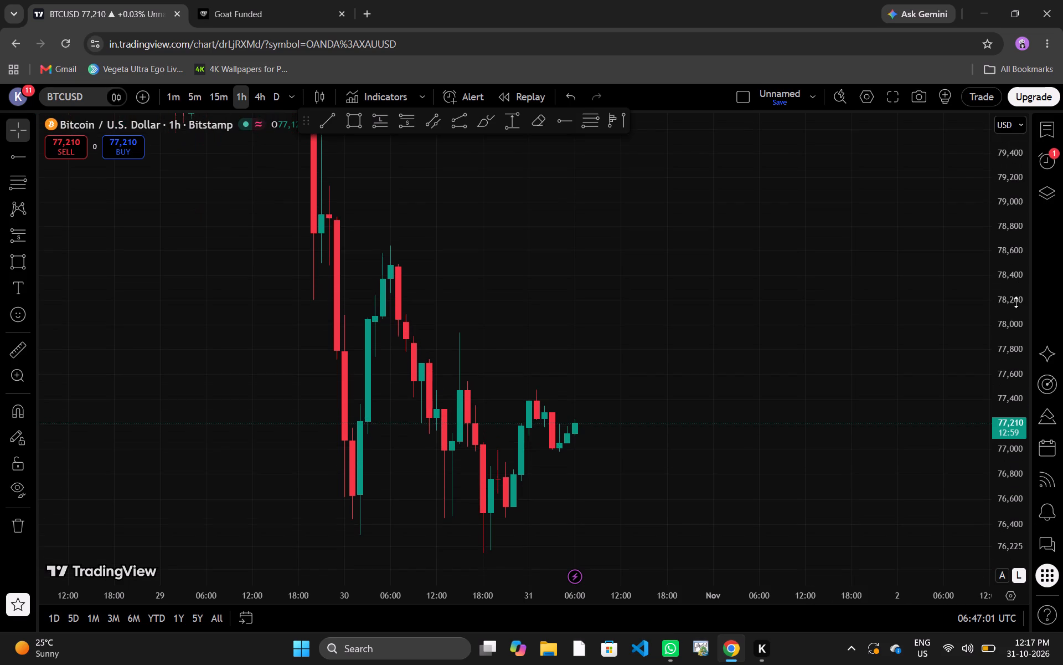
left_click_drag(856, 446, 732, 433)
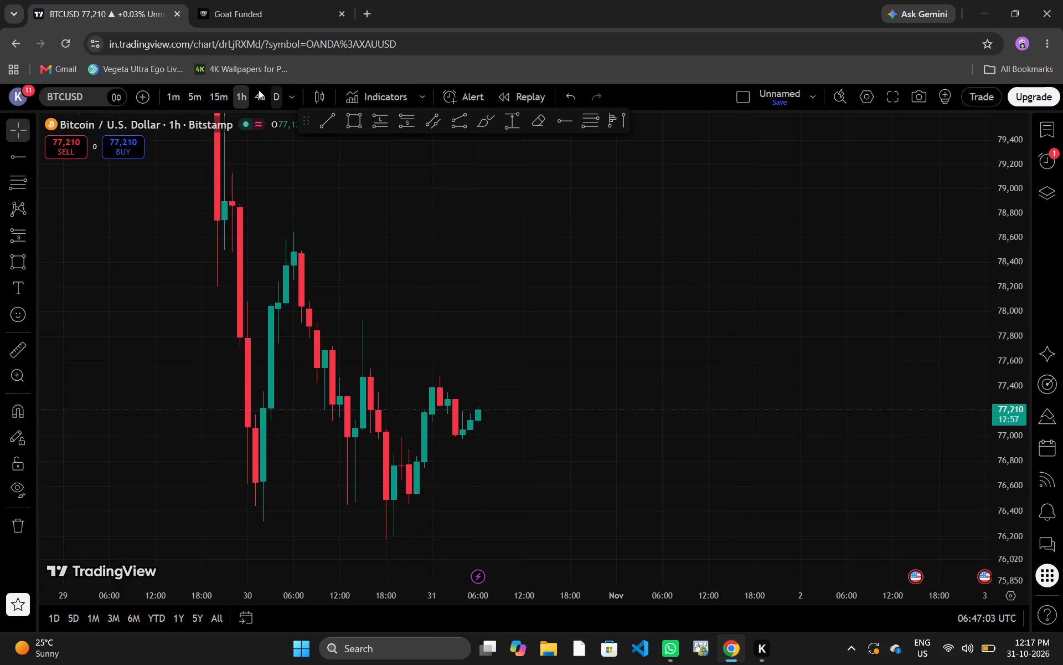
Switch the BTCUSD chart to the 15-minute timeframe and examine the price swings of 30–31 October.
left_click(228, 98)
left_click_drag(525, 331, 786, 160)
left_click_drag(481, 600, 525, 598)
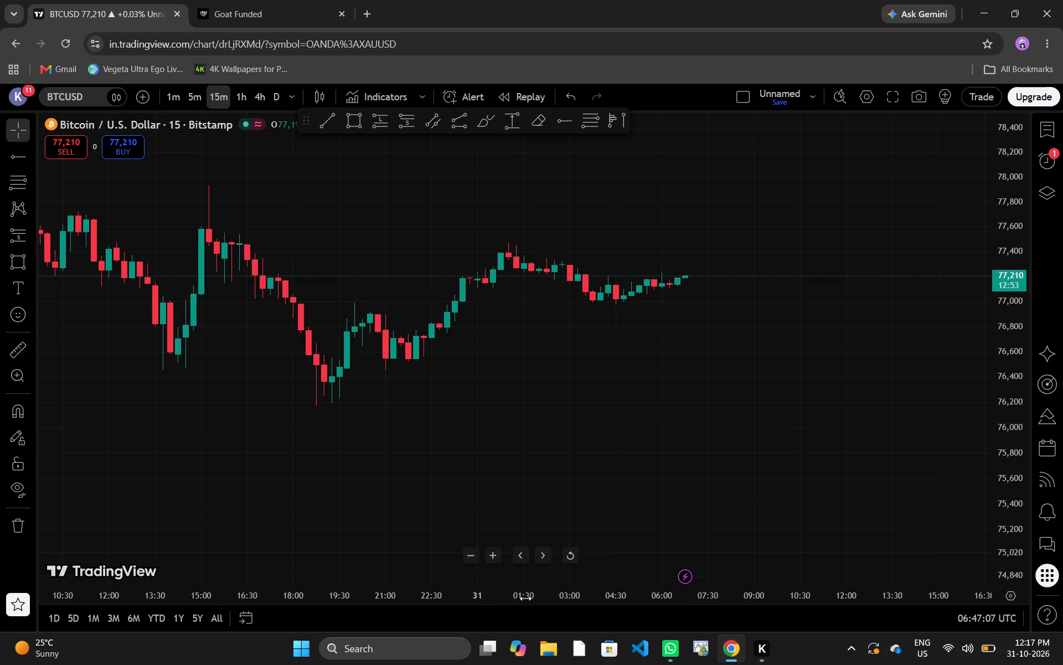
left_click_drag(525, 598, 892, 587)
left_click_drag(887, 464, 546, 605)
left_click_drag(729, 459, 589, 448)
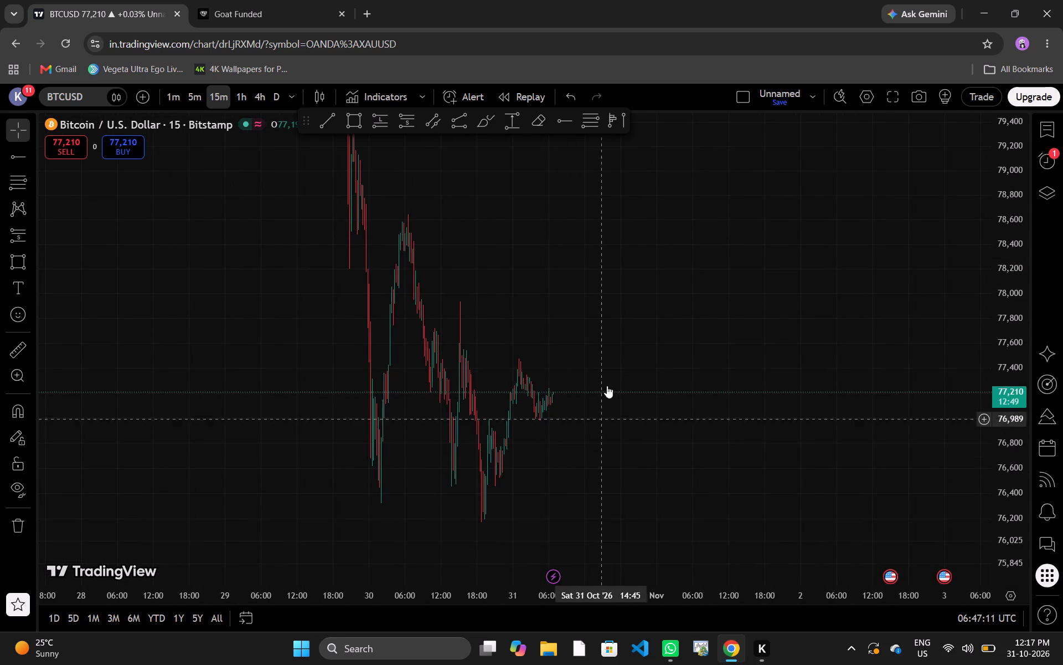
left_click(659, 447)
left_click_drag(659, 447, 625, 453)
left_click_drag(610, 482, 570, 467)
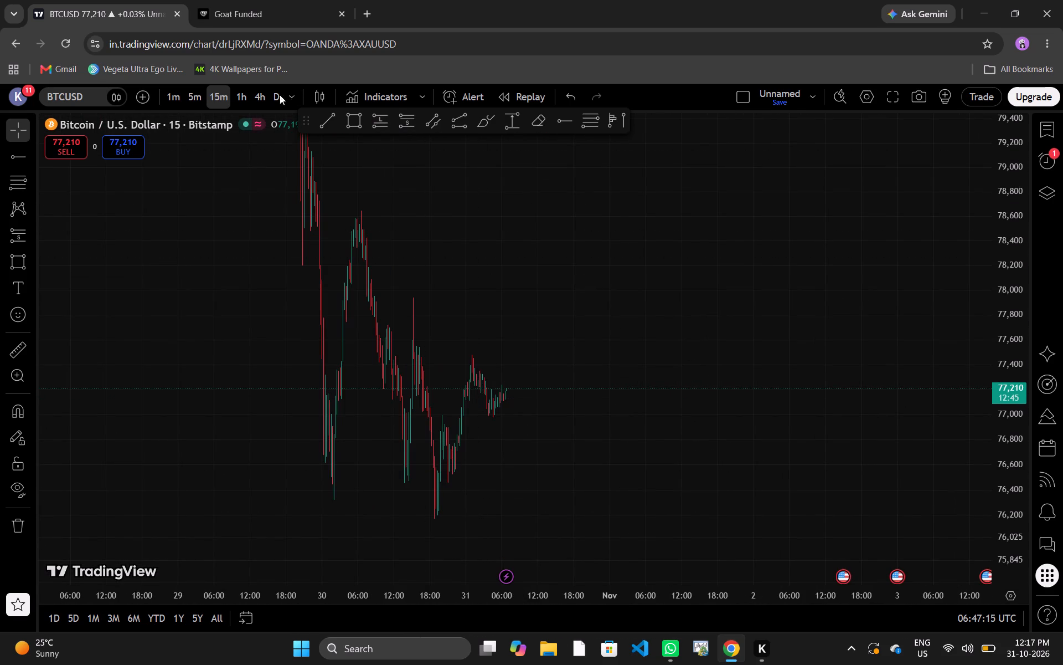
Switch the BTCUSD chart to the 5-minute timeframe and move the floating drawing toolbar up off the chart.
left_click(199, 96)
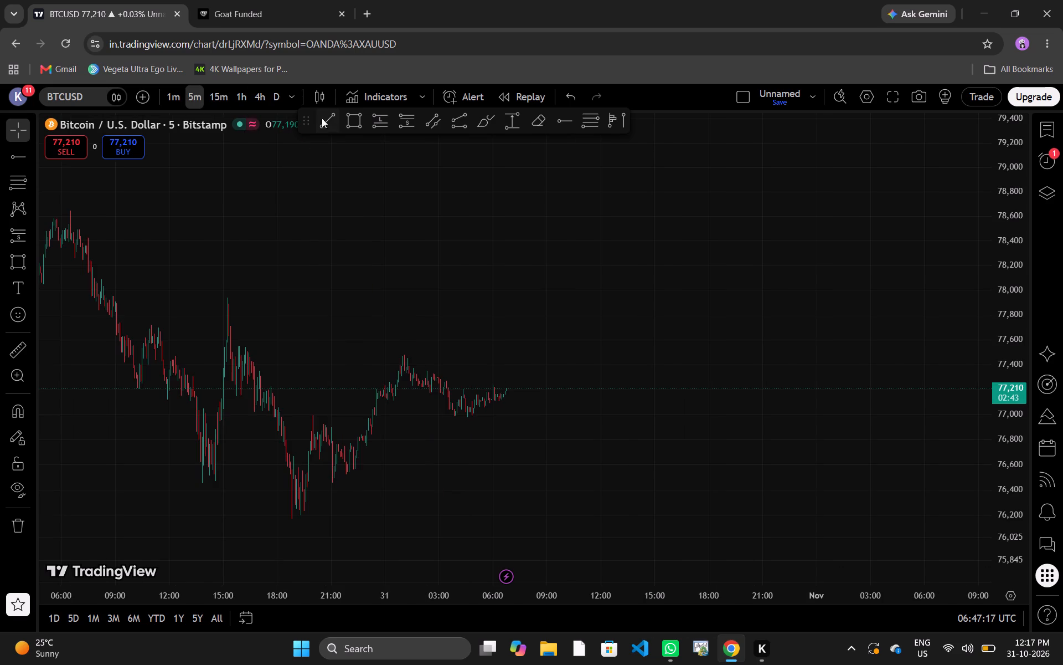
left_click_drag(309, 127, 395, 95)
left_click_drag(288, 205, 513, 217)
left_click(514, 300)
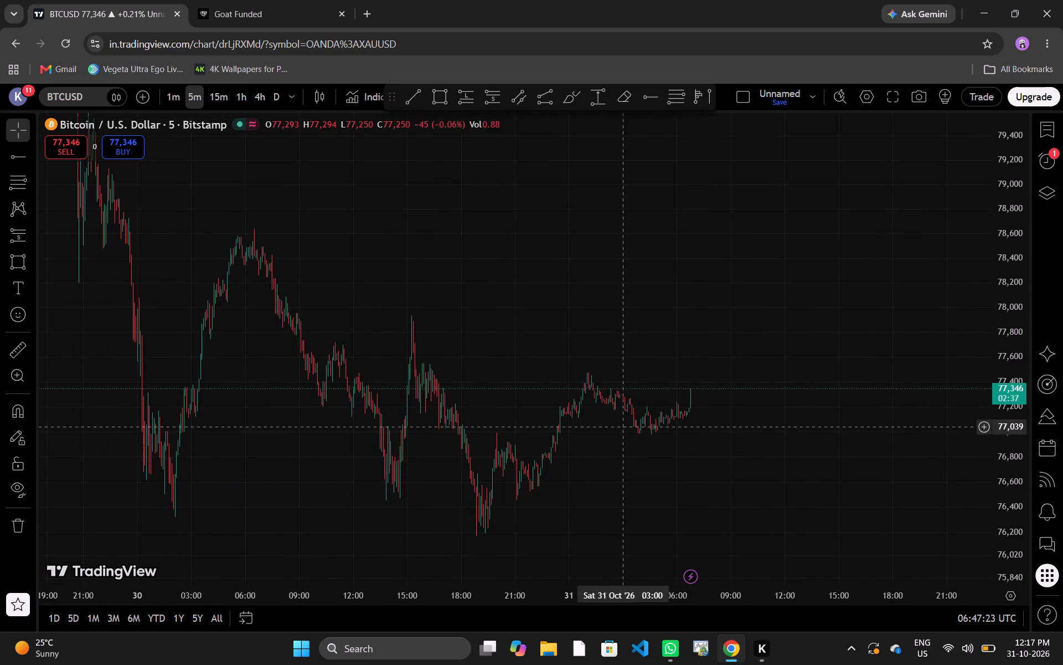
Switch the BTCUSD chart to the 1-minute timeframe and inspect the newest candles in close-up.
left_click(167, 99)
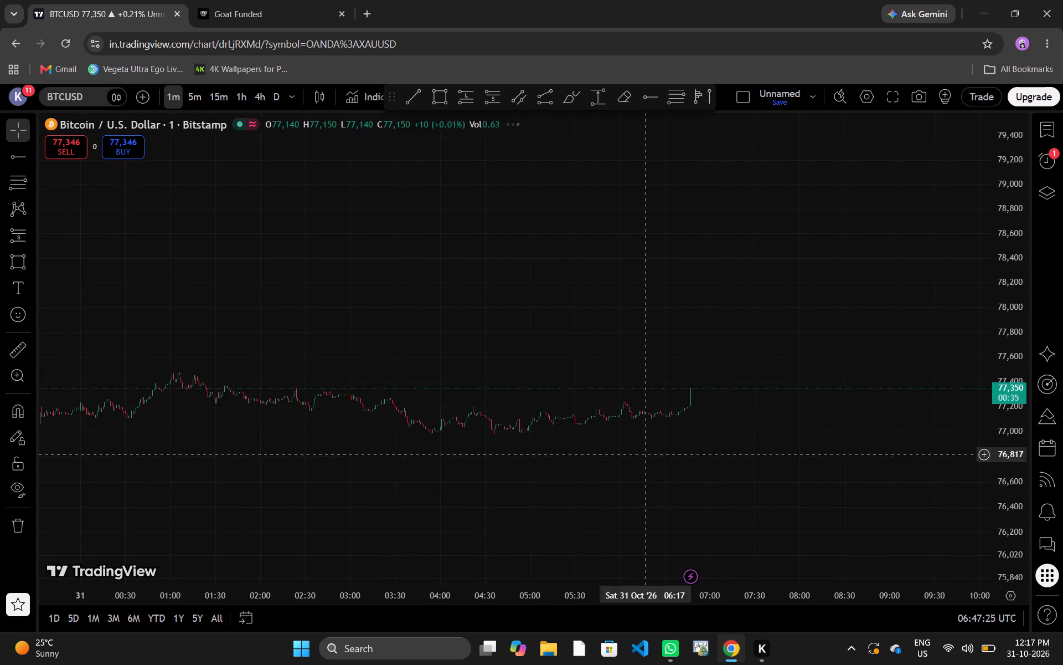
left_click(569, 554)
left_click_drag(829, 511, 579, 547)
left_click_drag(1017, 360, 1004, 280)
left_click_drag(902, 321, 714, 630)
left_click_drag(776, 479, 783, 423)
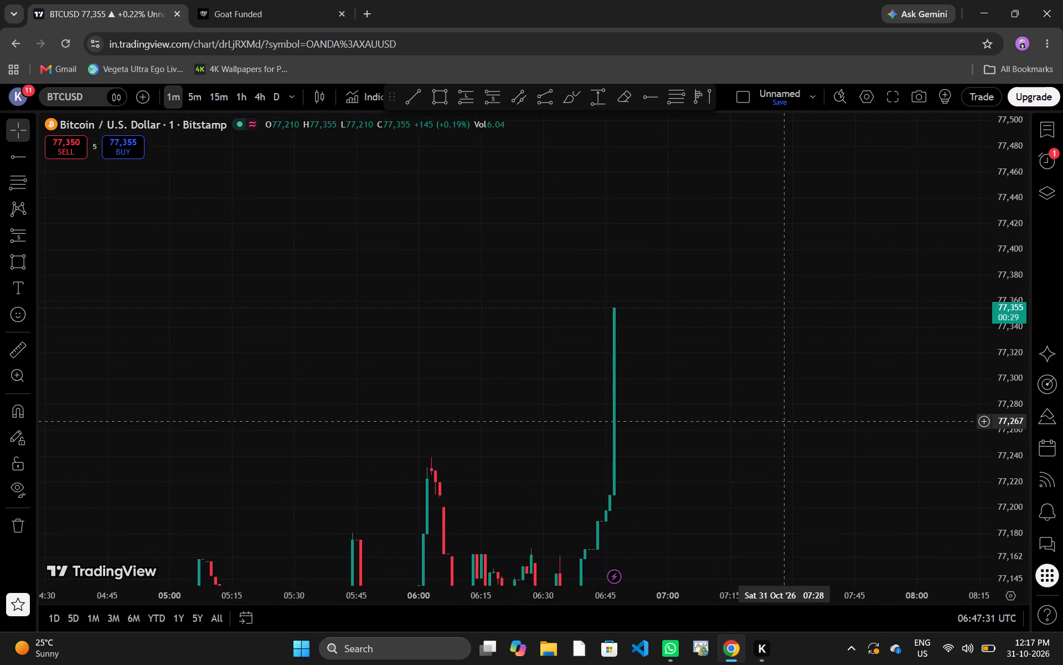
left_click_drag(783, 423, 781, 424)
left_click_drag(748, 407, 783, 350)
Return the BTCUSD chart to the 15-minute timeframe and compress its price scale to show a wider price range.
left_click(220, 91)
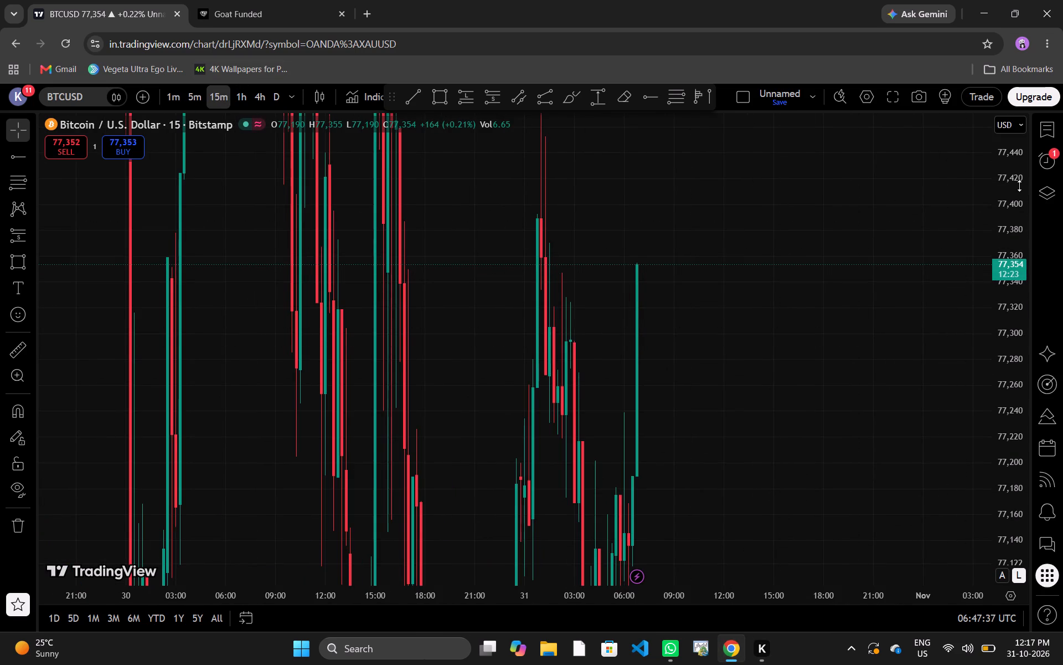
left_click_drag(1019, 186, 998, 664)
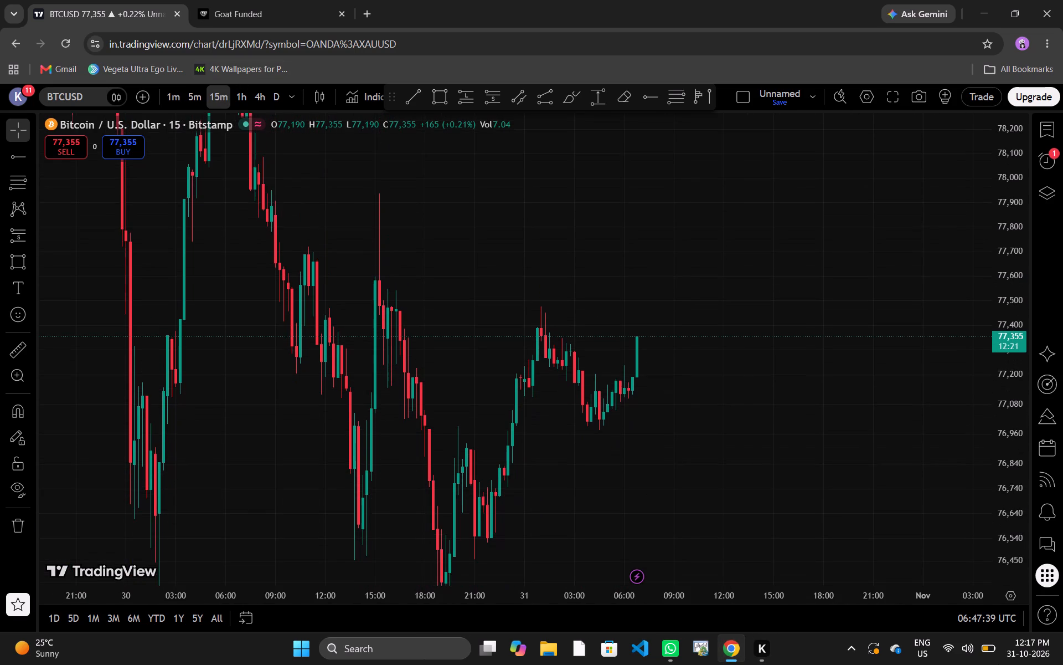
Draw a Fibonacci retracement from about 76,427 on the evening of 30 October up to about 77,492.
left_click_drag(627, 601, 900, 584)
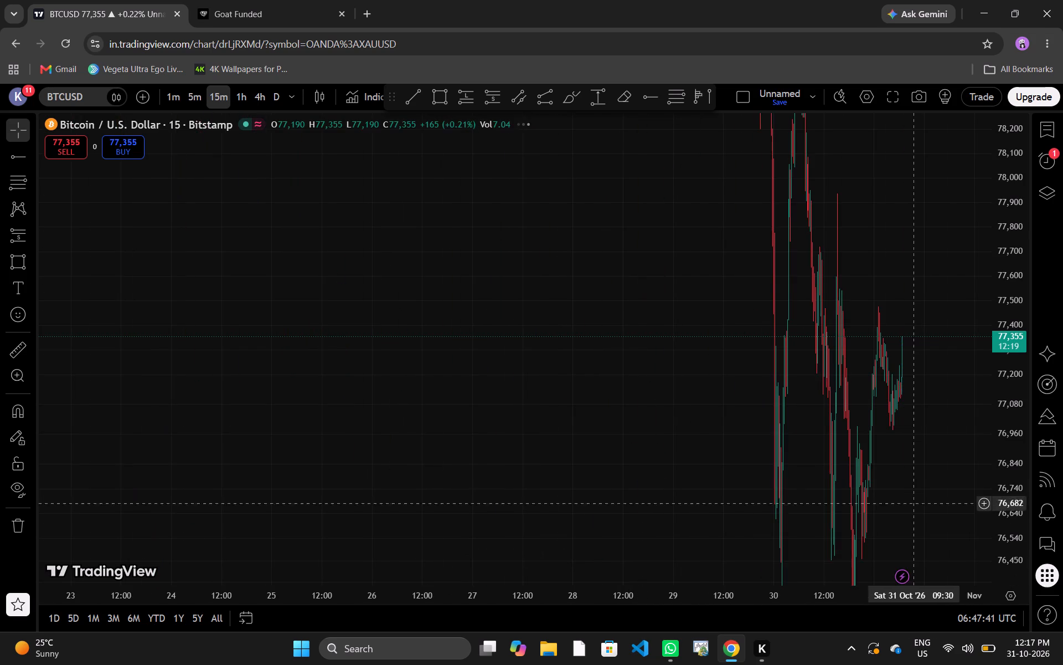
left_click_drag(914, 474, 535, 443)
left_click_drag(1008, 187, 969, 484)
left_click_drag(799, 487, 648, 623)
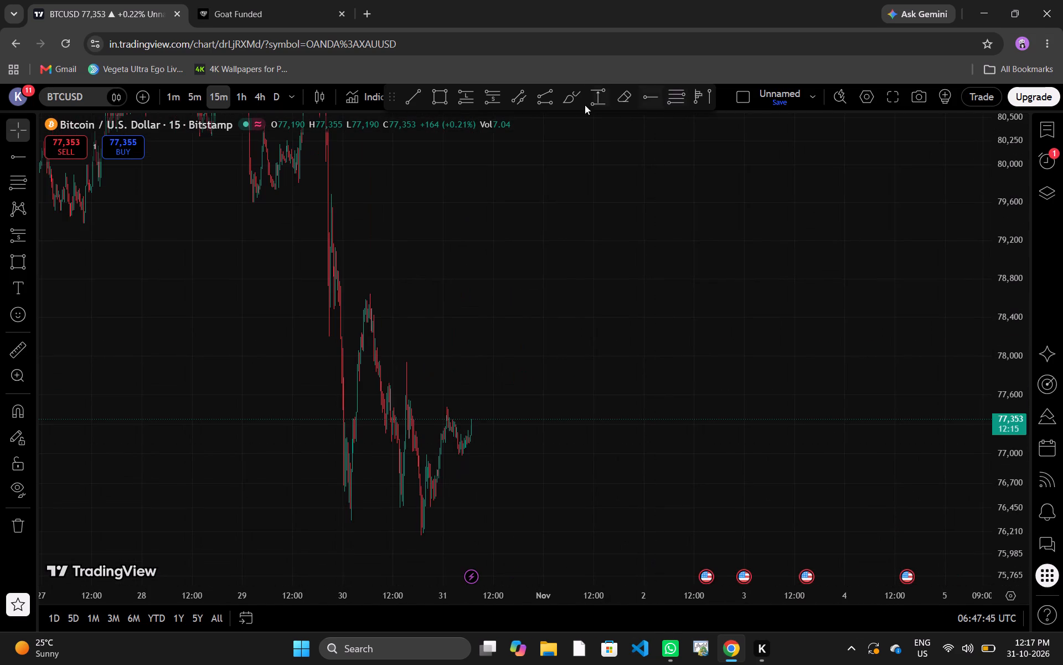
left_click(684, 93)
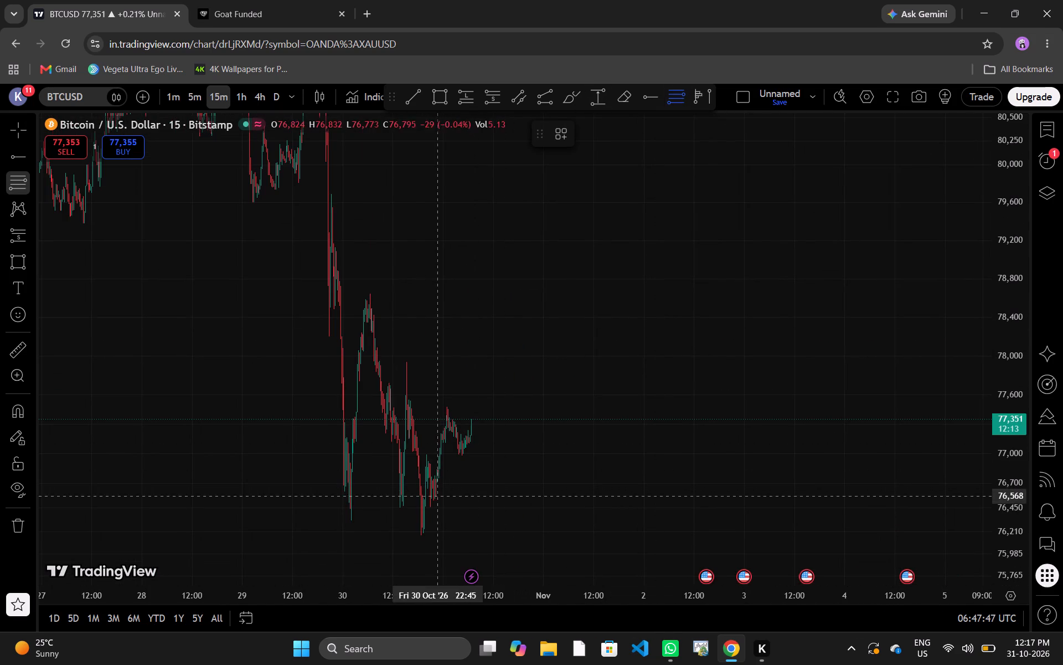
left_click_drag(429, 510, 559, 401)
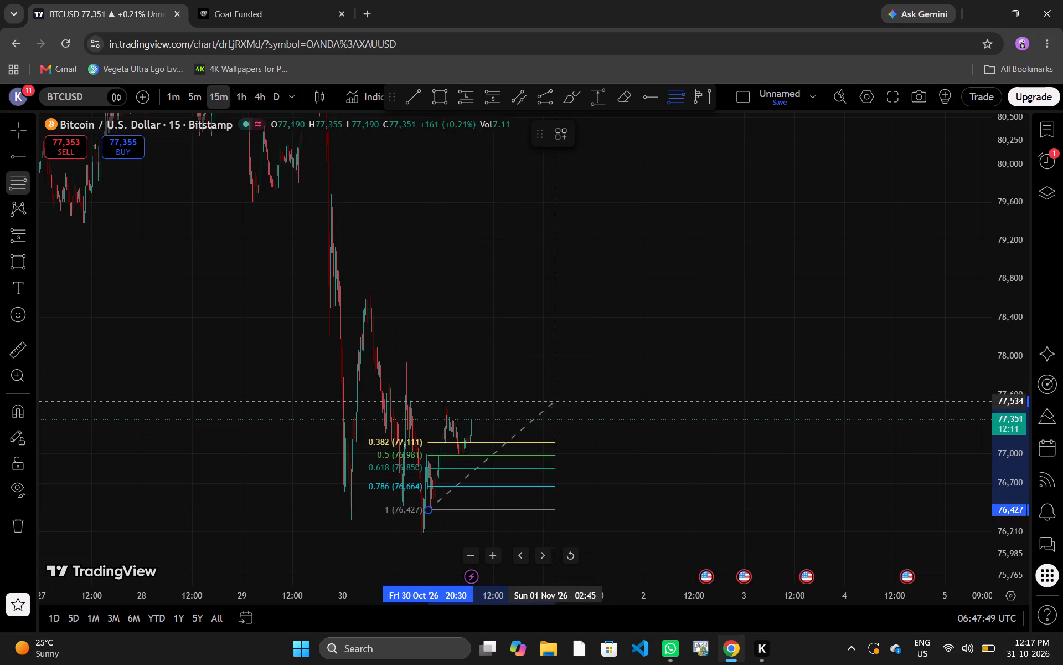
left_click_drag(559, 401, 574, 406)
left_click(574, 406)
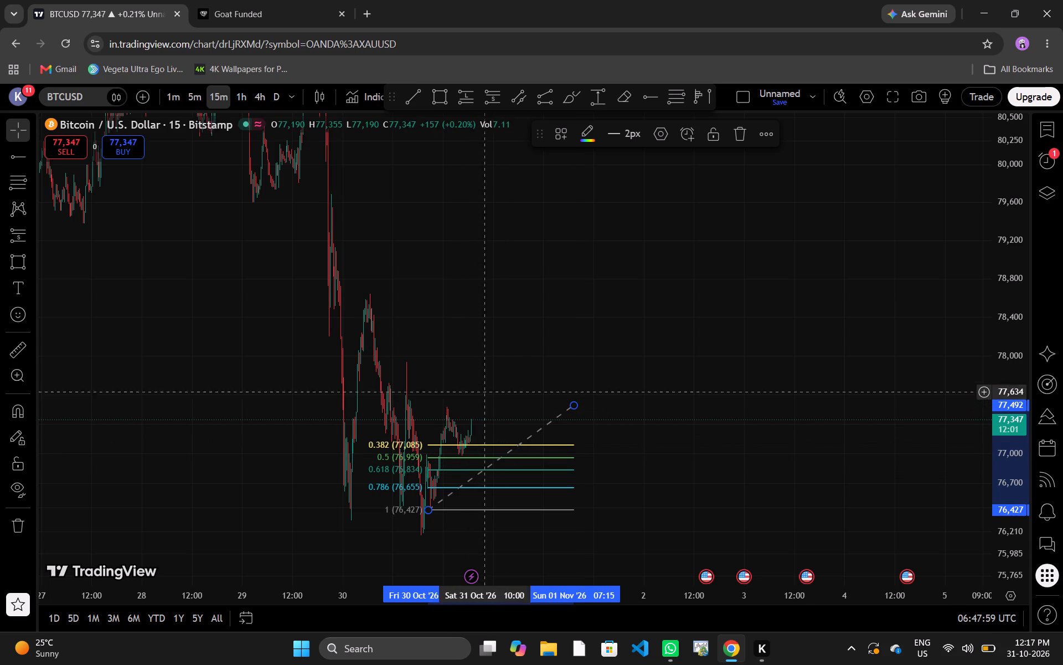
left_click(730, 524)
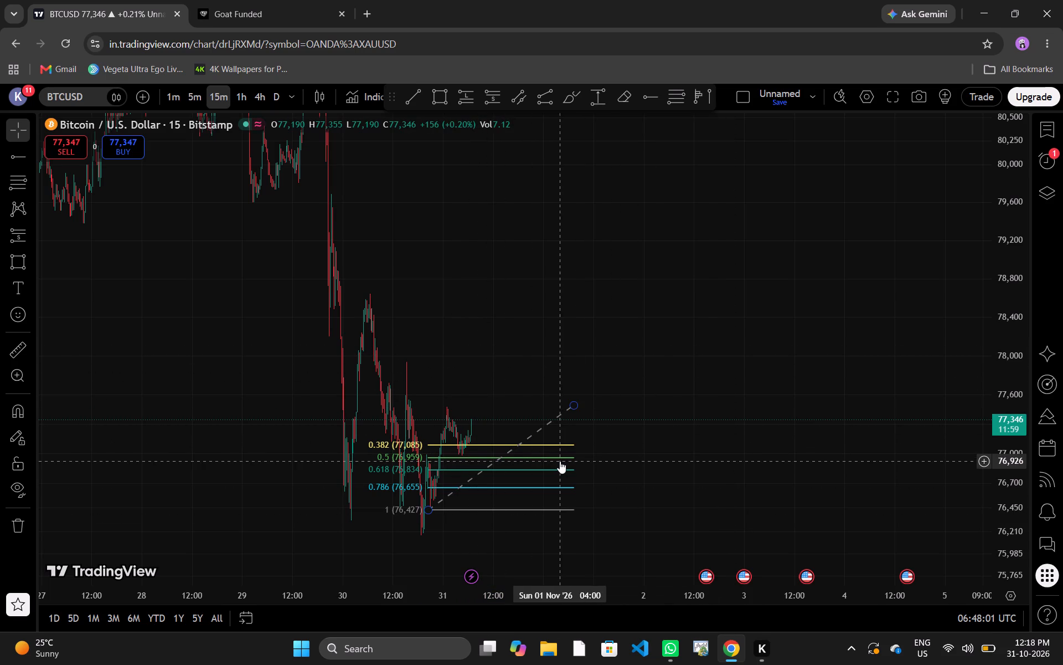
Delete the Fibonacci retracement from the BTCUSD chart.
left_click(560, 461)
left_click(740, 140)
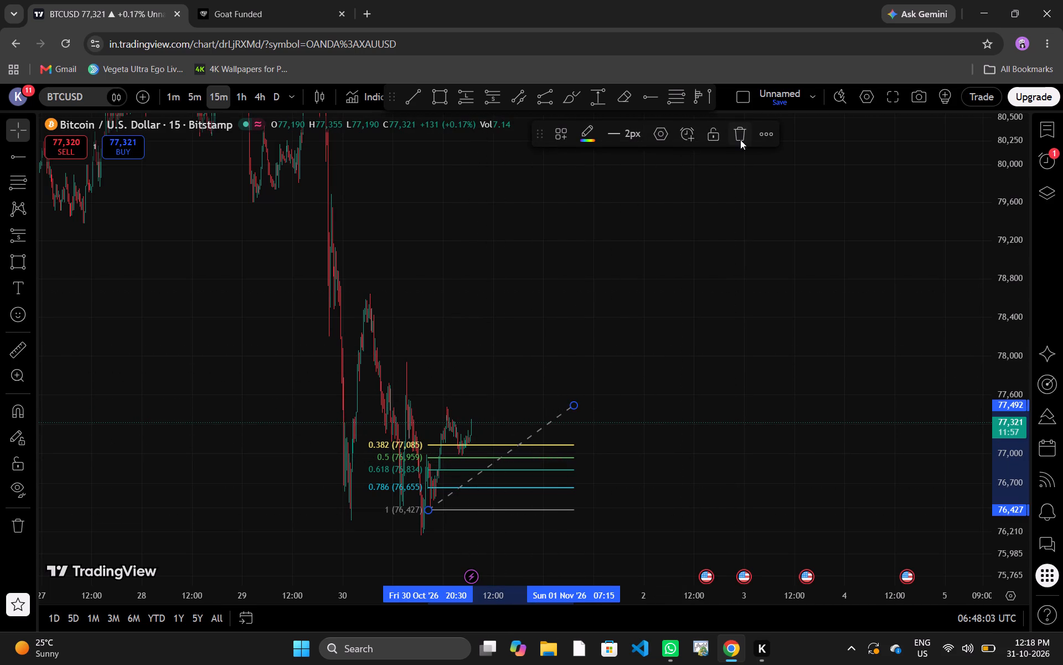
Examine BTCUSD's 15-minute price action, from the latest swings out to the wider mid-to-late October range.
left_click_drag(683, 350, 764, 300)
left_click_drag(695, 367, 720, 385)
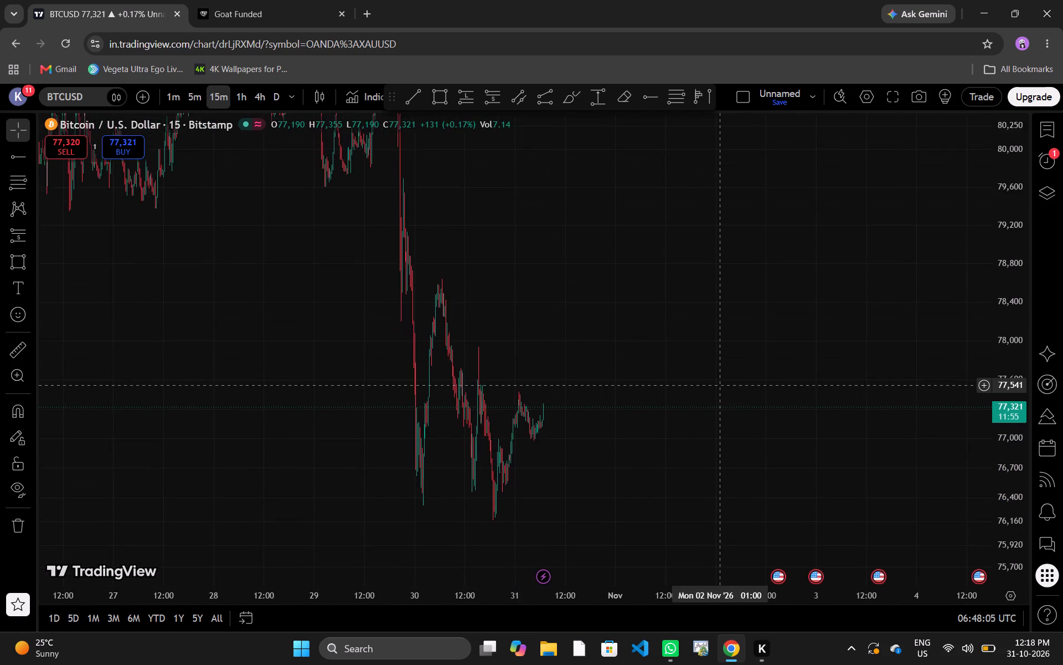
left_click_drag(720, 385, 689, 409)
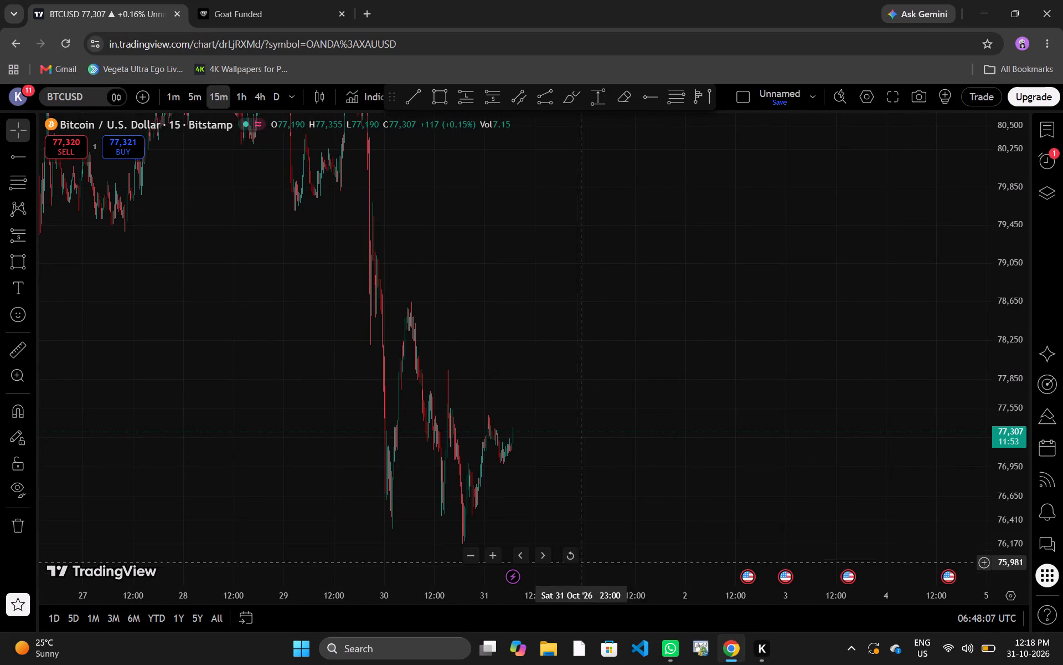
left_click_drag(571, 607, 578, 596)
left_click_drag(578, 596, 186, 604)
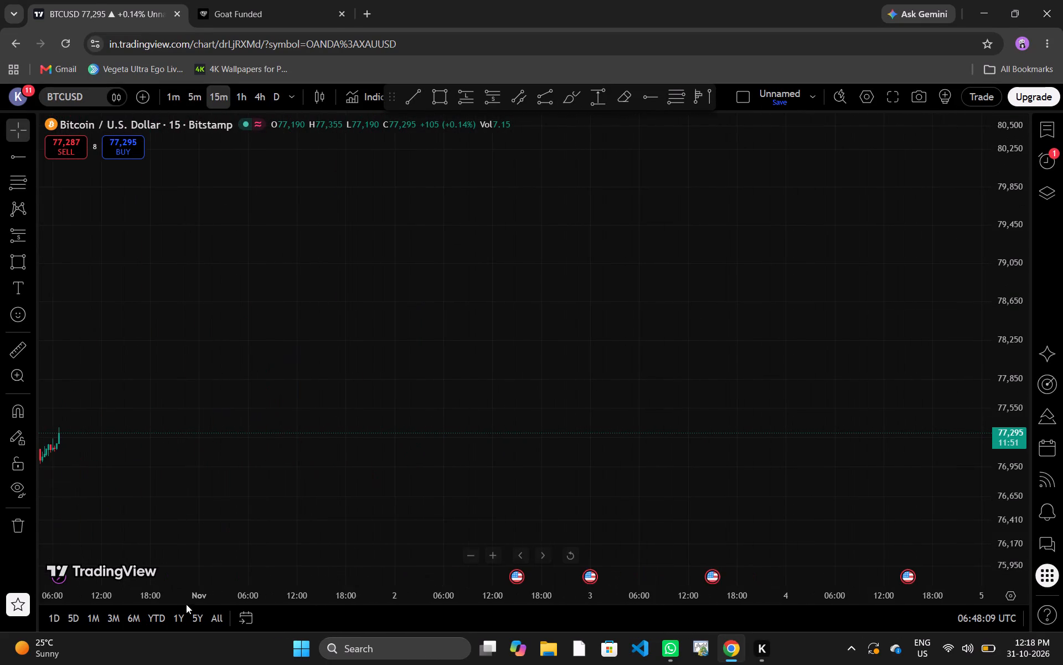
left_click_drag(348, 393, 773, 311)
left_click_drag(618, 391, 871, 375)
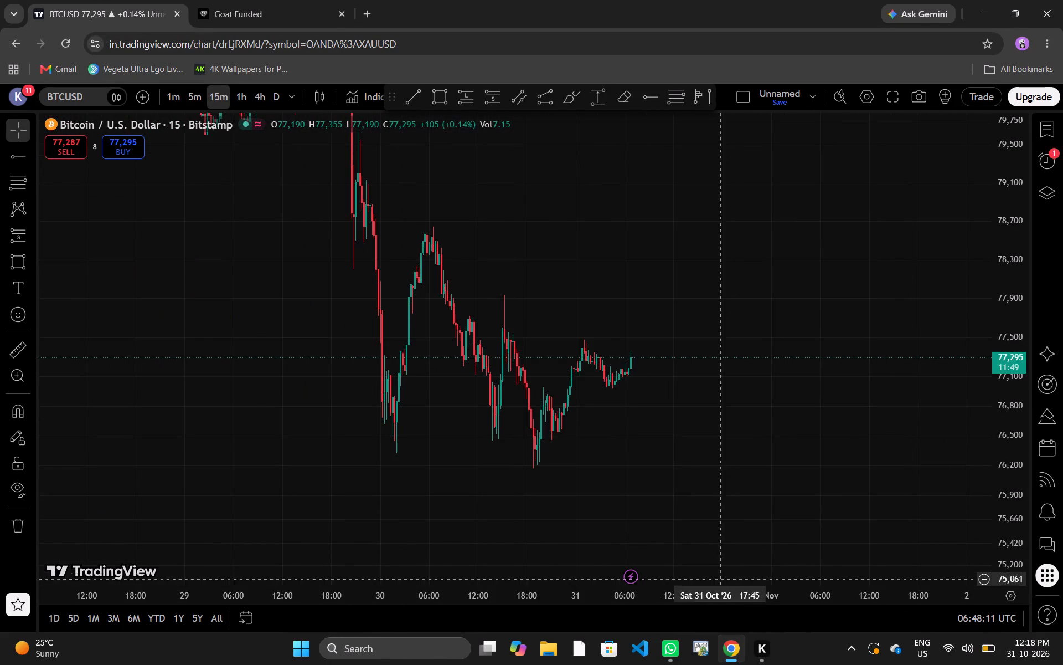
left_click_drag(710, 599, 503, 613)
left_click_drag(536, 493, 852, 454)
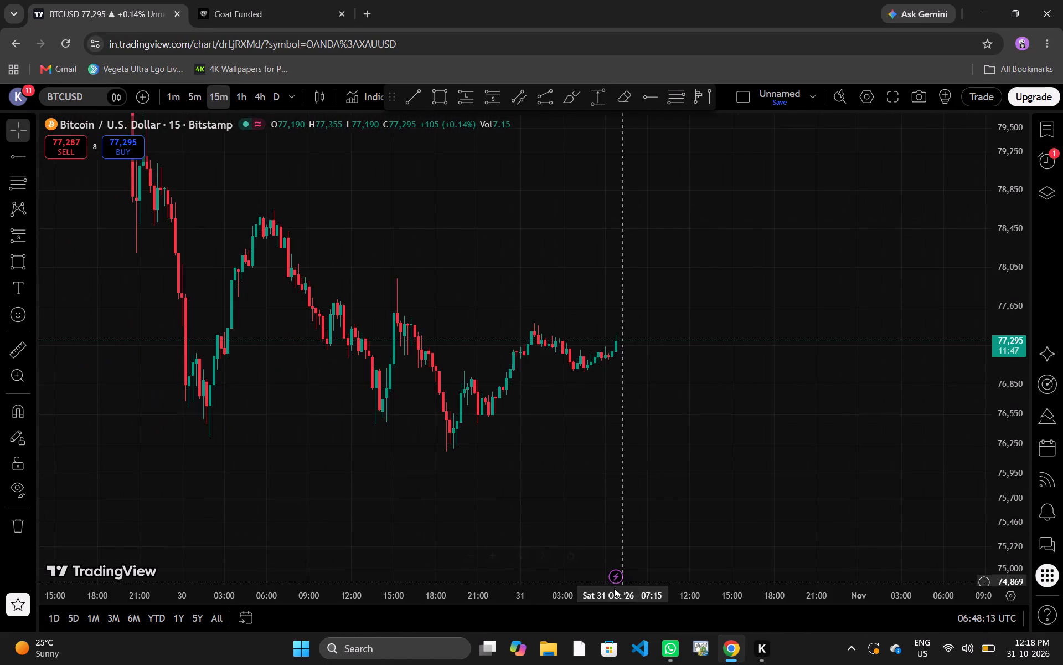
left_click_drag(607, 600, 1013, 543)
left_click_drag(1013, 212, 997, 601)
left_click_drag(930, 500, 603, 551)
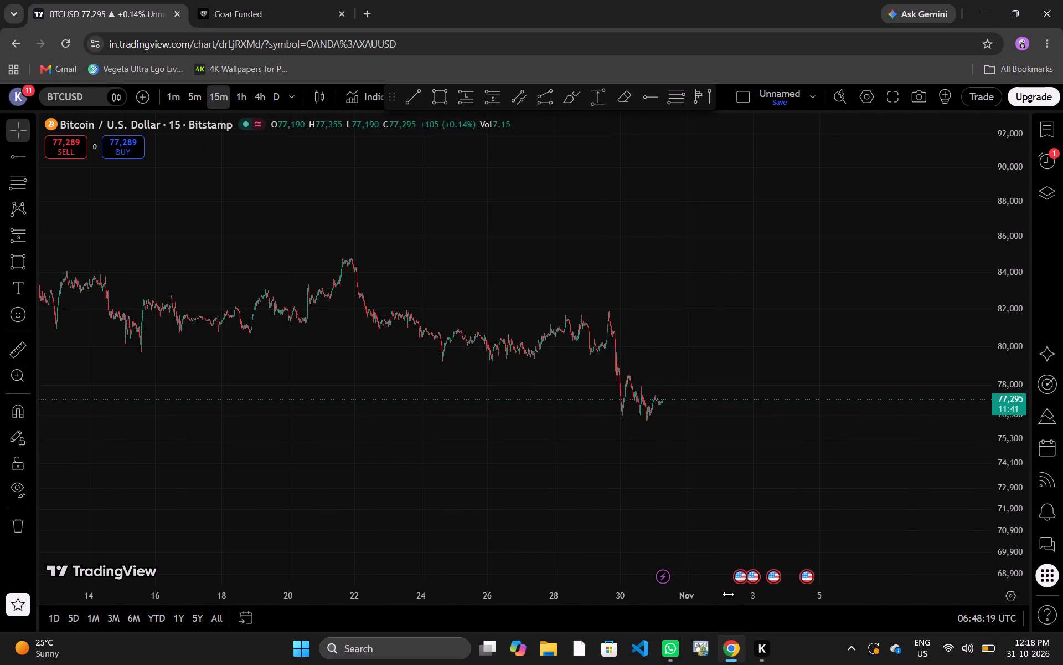
left_click_drag(728, 594, 515, 597)
left_click_drag(538, 515, 602, 538)
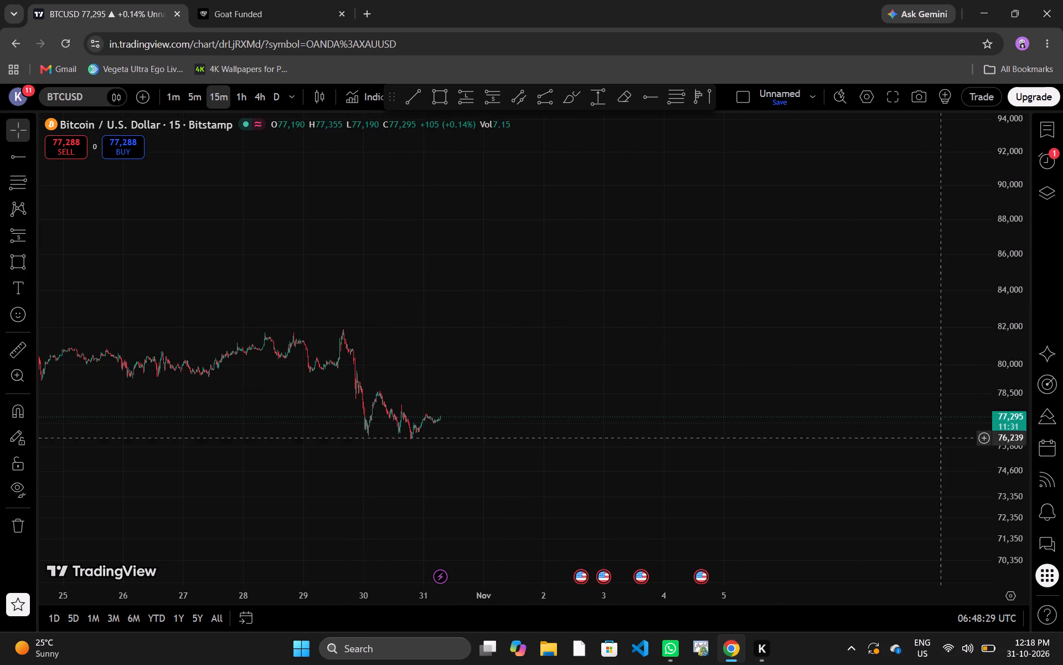
Examine the 15-minute BTCUSD sell-off from 29 October and the swings that follow it through 31 October.
left_click_drag(1009, 468, 999, 90)
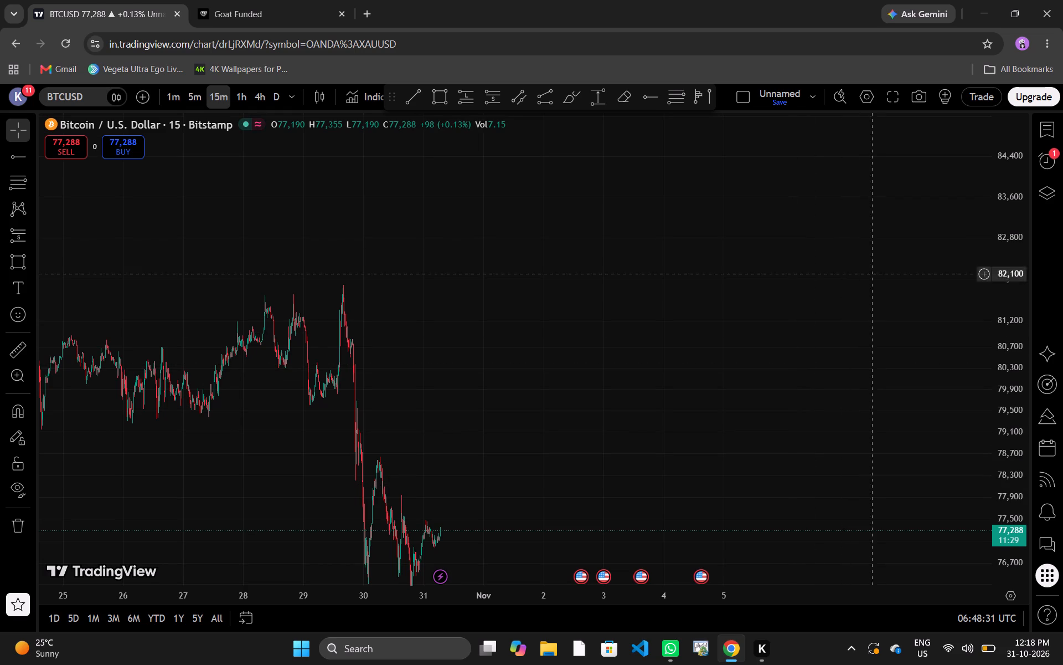
left_click_drag(791, 480, 901, 260)
left_click_drag(718, 603, 673, 605)
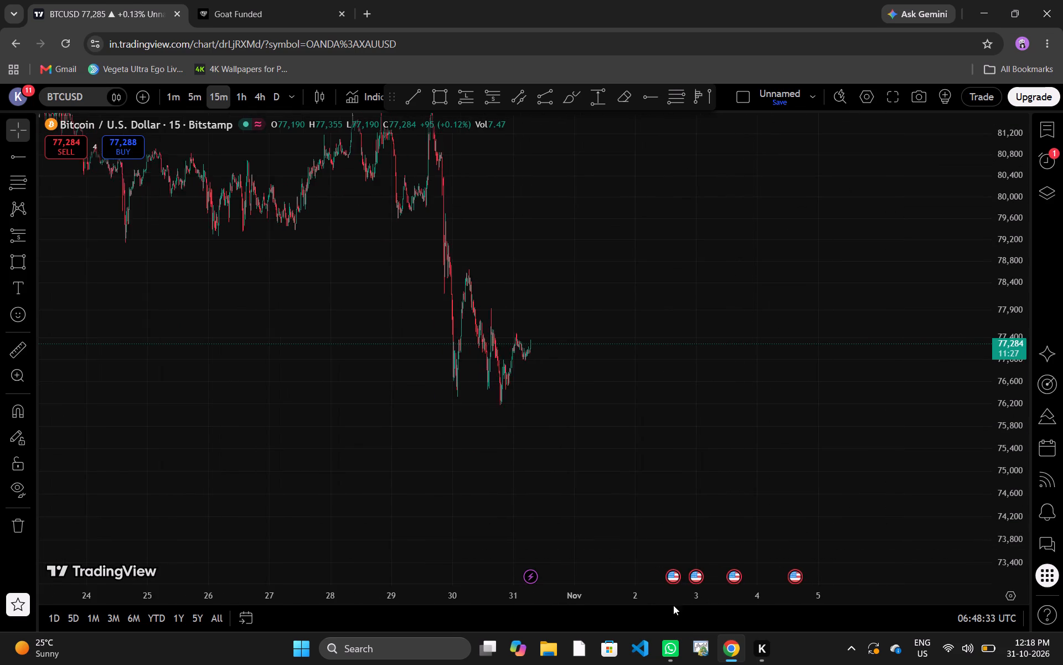
left_click_drag(673, 605, 564, 607)
left_click_drag(502, 453, 826, 416)
left_click_drag(575, 391, 585, 547)
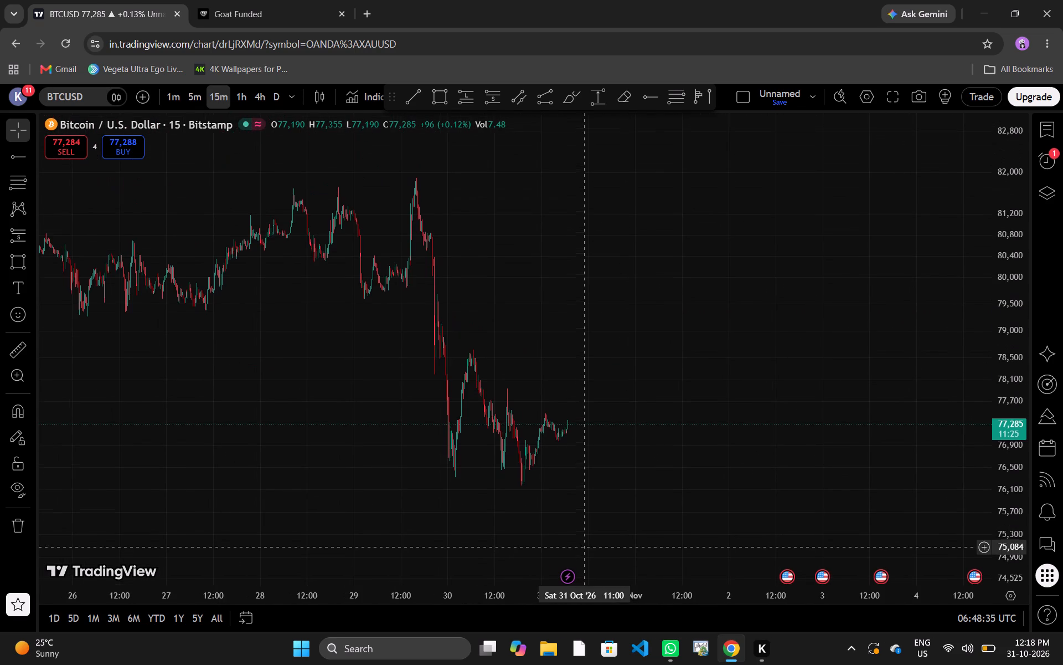
left_click_drag(1025, 473, 1021, 392)
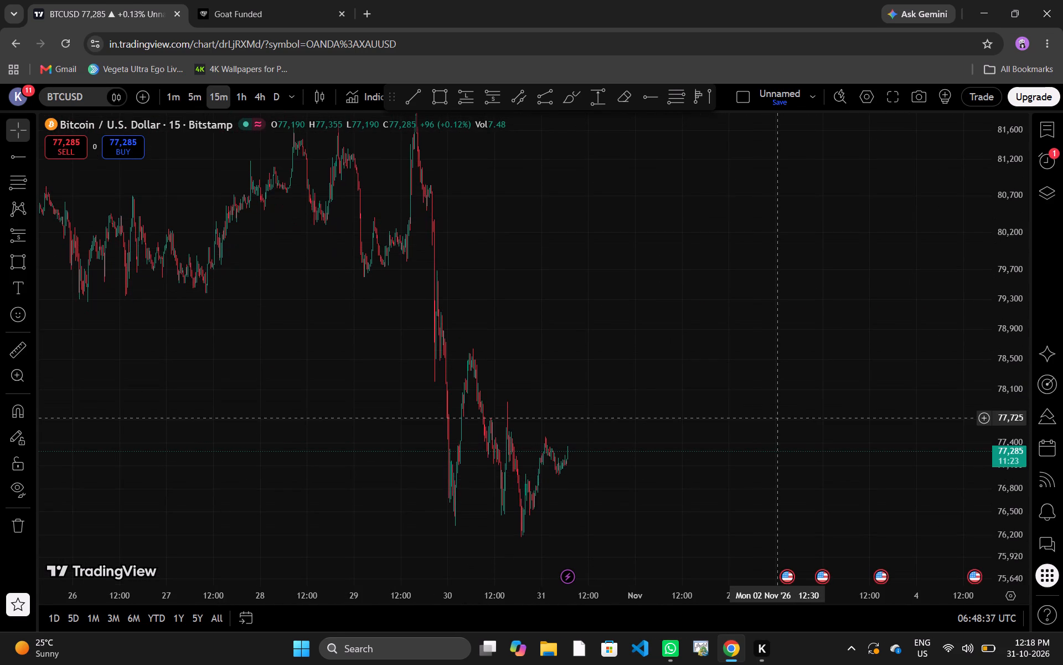
left_click(778, 418)
left_click_drag(778, 418, 866, 249)
left_click_drag(684, 591, 648, 591)
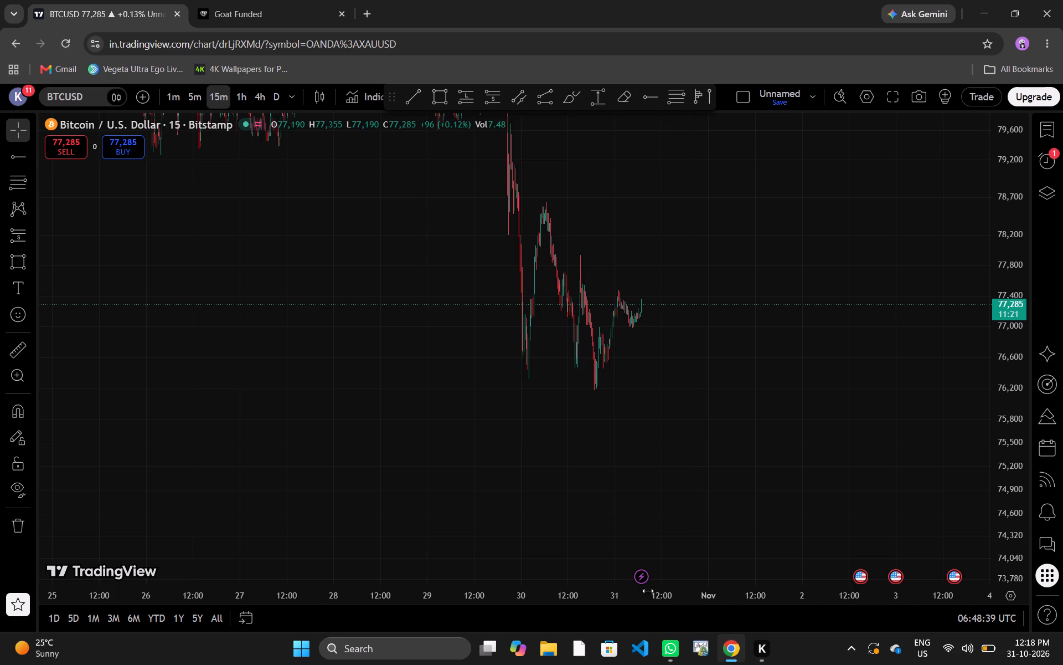
left_click_drag(648, 591, 465, 594)
left_click_drag(463, 459, 731, 493)
left_click_drag(636, 603, 481, 604)
left_click_drag(508, 436, 864, 470)
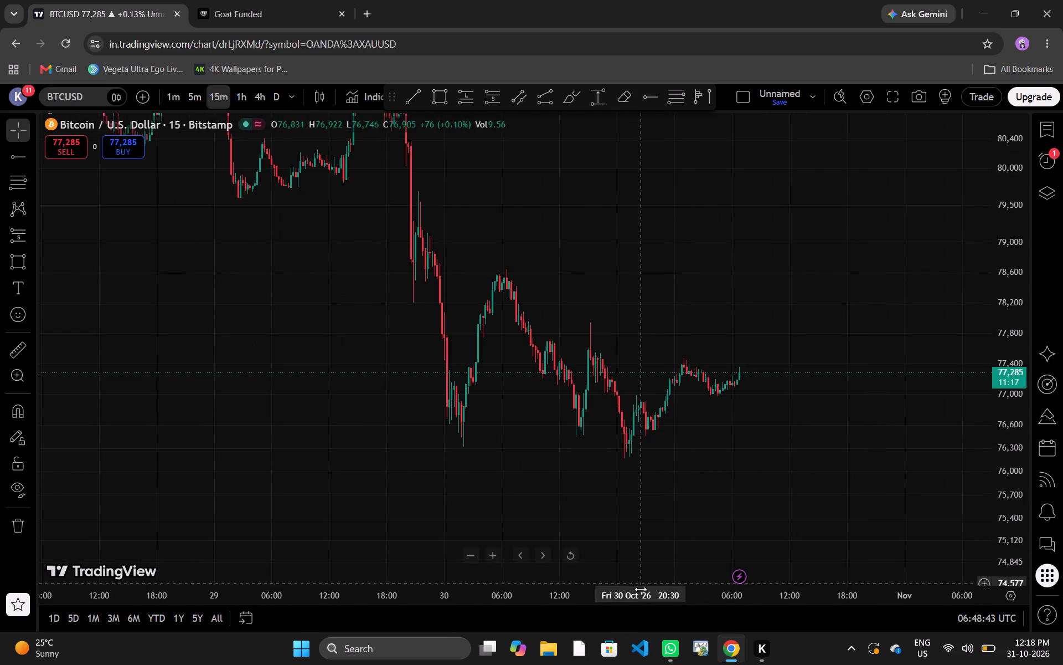
left_click_drag(641, 599, 495, 596)
left_click_drag(609, 461, 711, 500)
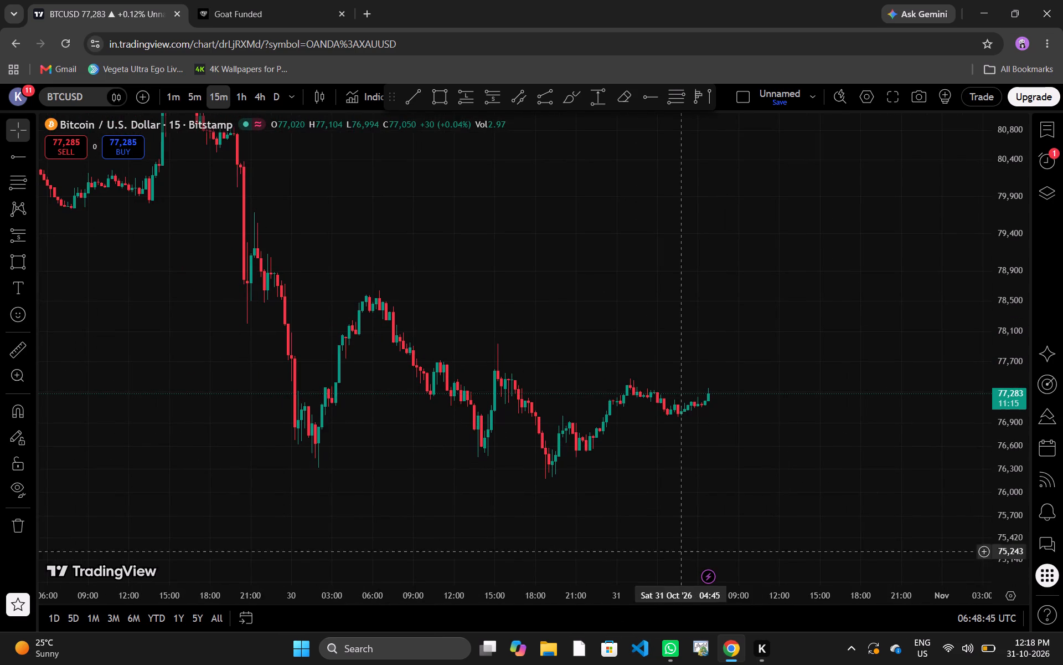
left_click_drag(665, 599, 521, 599)
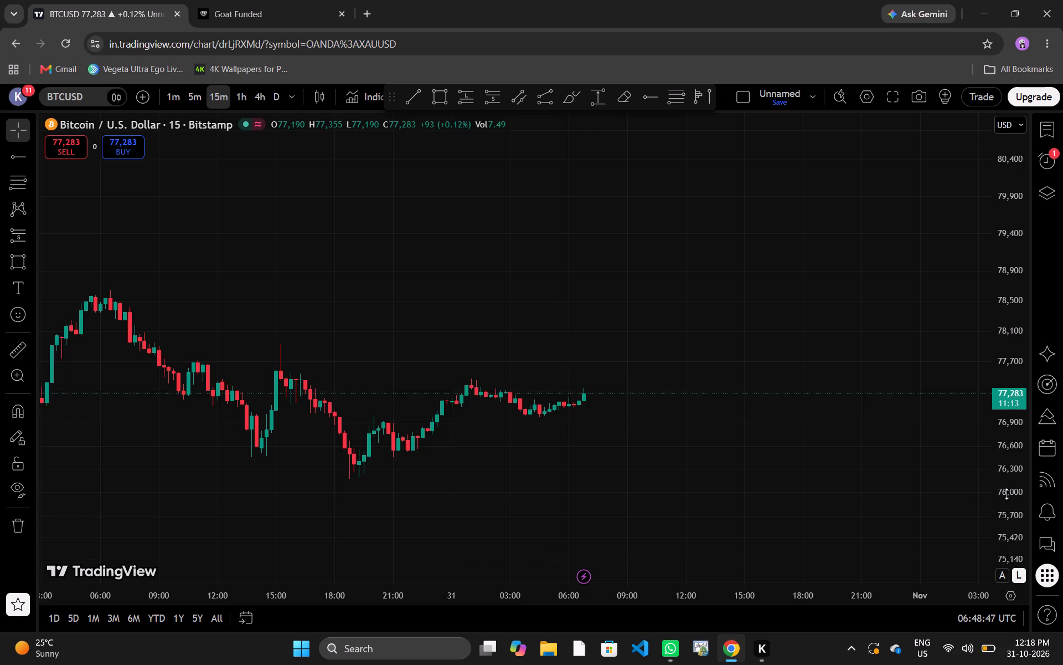
Inspect the 30–31 October BTCUSD swings and newest 15-minute candles at a stretched price scale.
left_click_drag(1007, 494, 970, 41)
left_click_drag(837, 387, 924, 273)
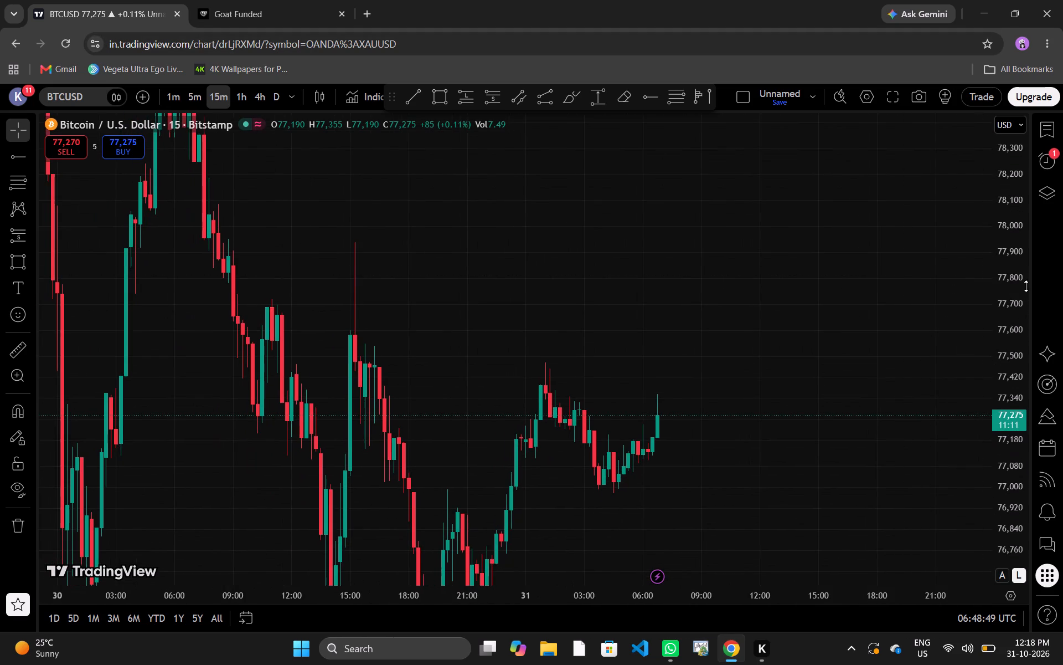
left_click_drag(1014, 272, 989, 458)
left_click_drag(843, 371, 847, 379)
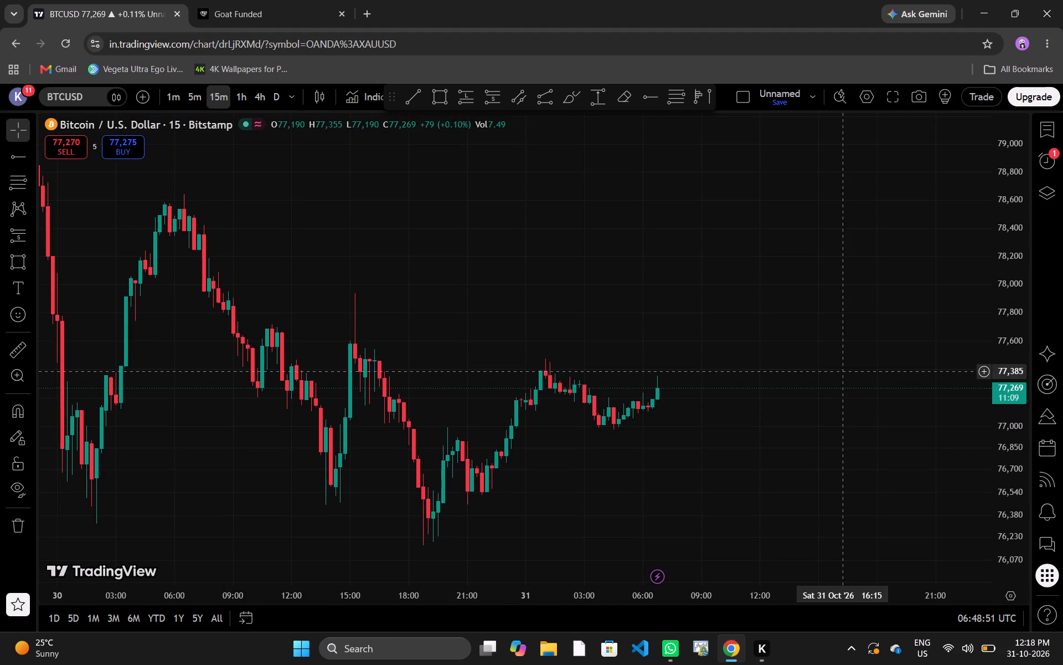
left_click_drag(847, 379, 881, 420)
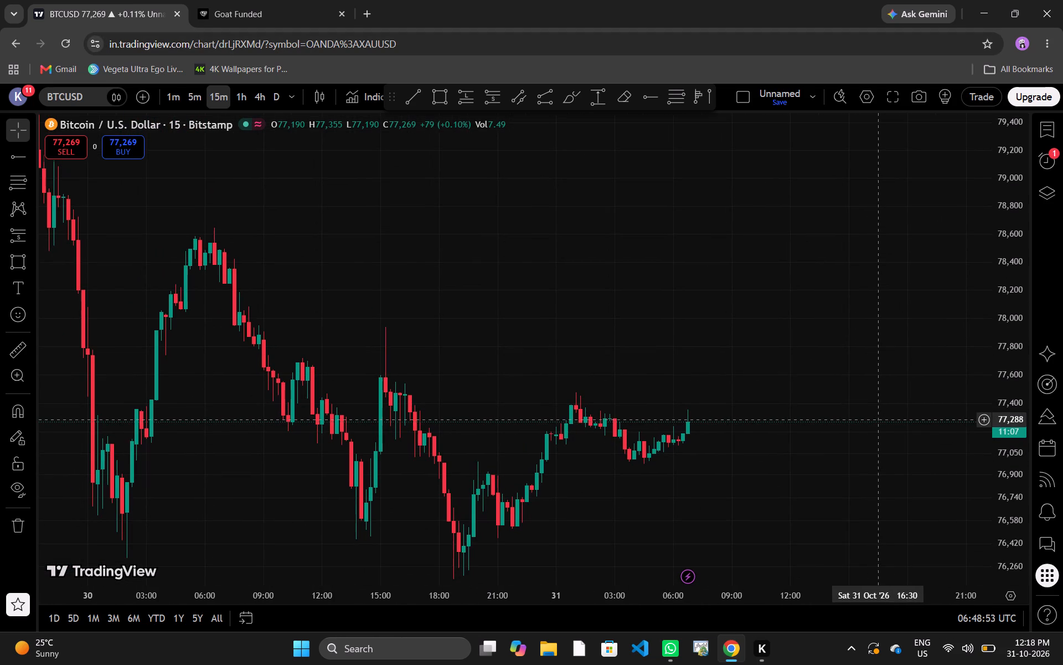
left_click_drag(1012, 498, 989, 362)
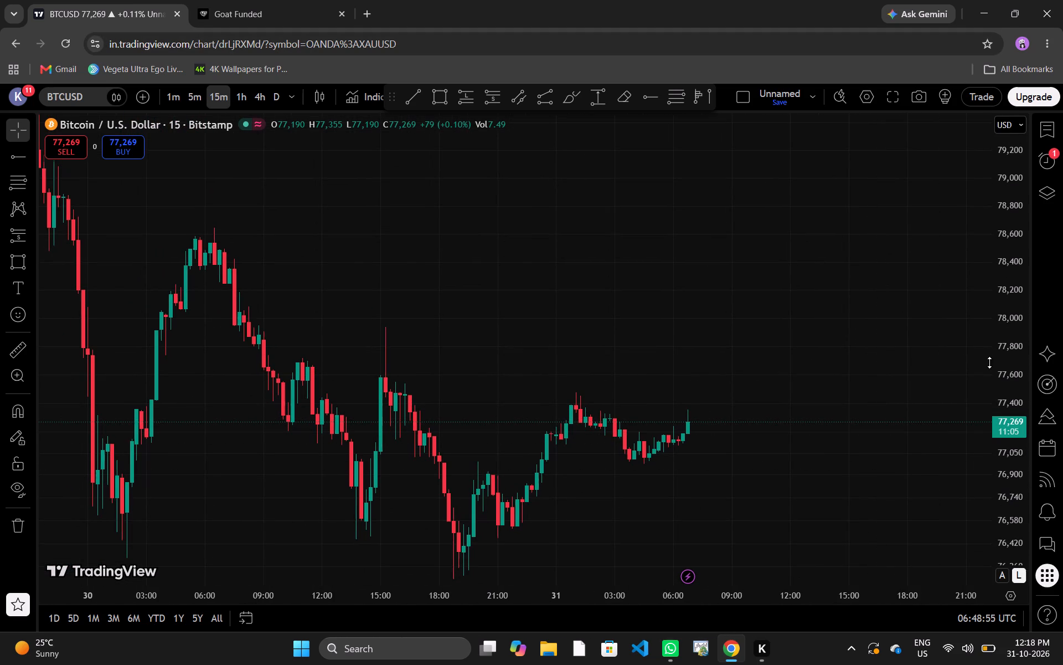
left_click_drag(989, 362, 977, 30)
left_click_drag(878, 454, 809, 7)
left_click_drag(790, 226, 749, 346)
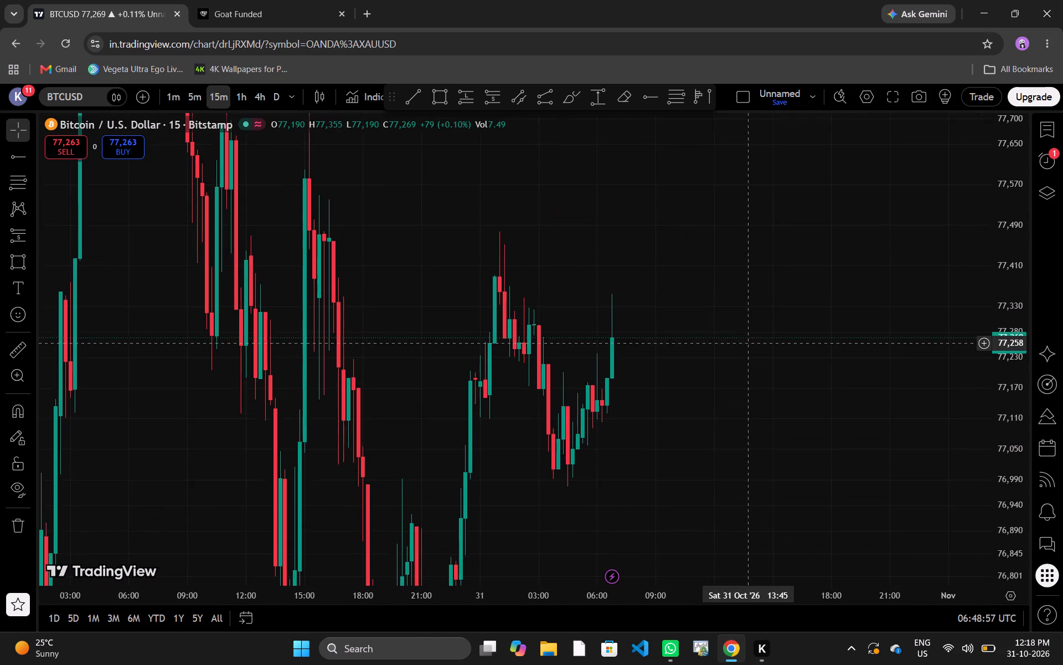
left_click_drag(768, 385, 795, 420)
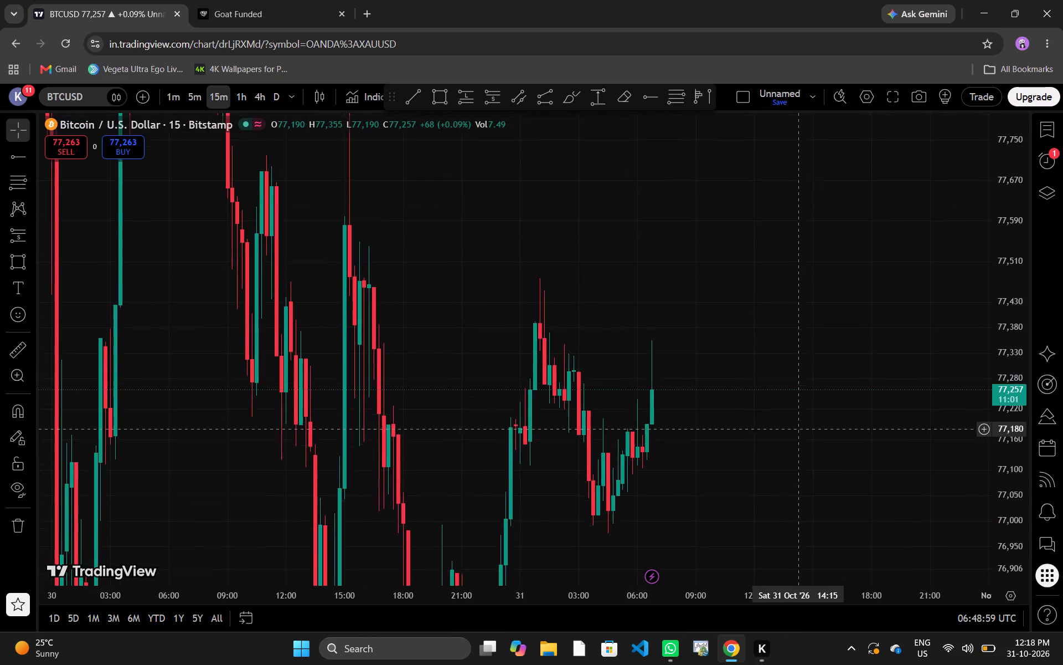
left_click_drag(795, 420, 793, 411)
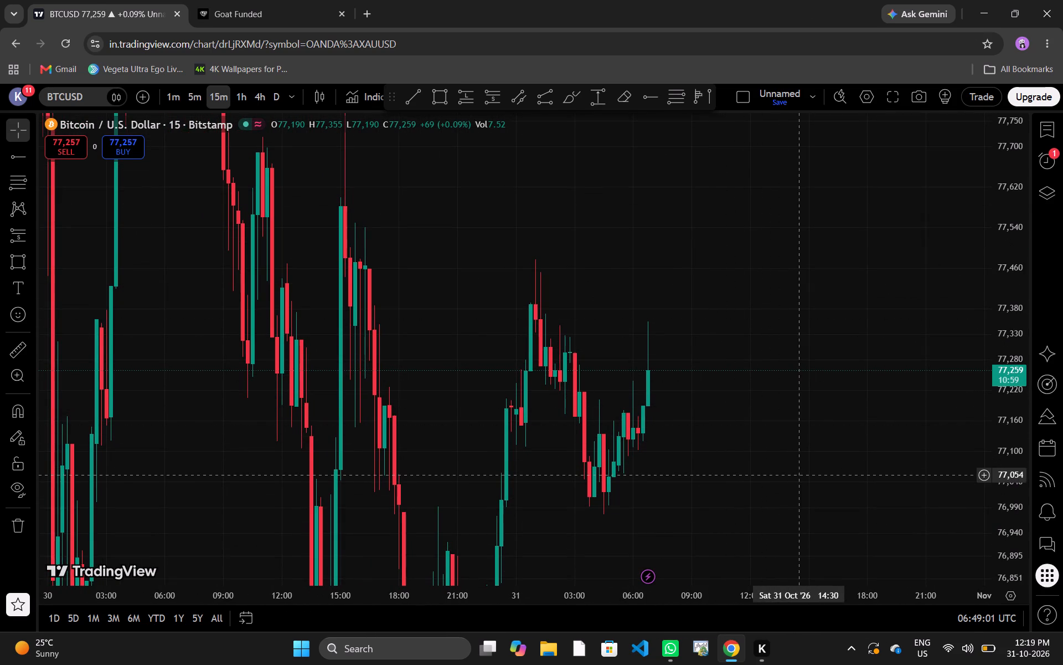
left_click_drag(752, 323, 770, 183)
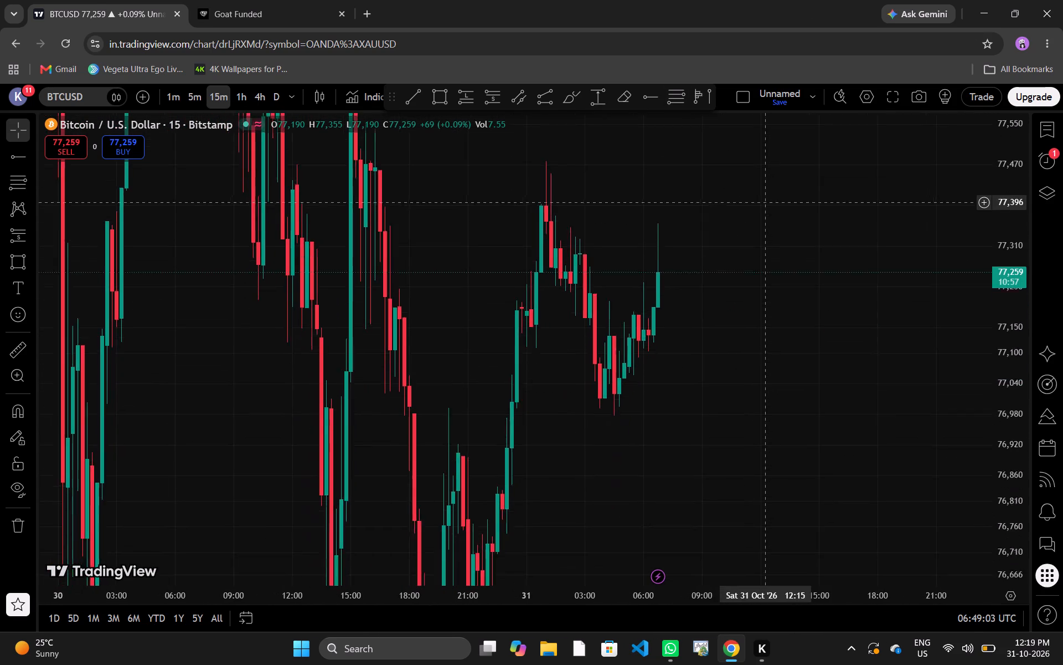
left_click_drag(770, 183, 794, 224)
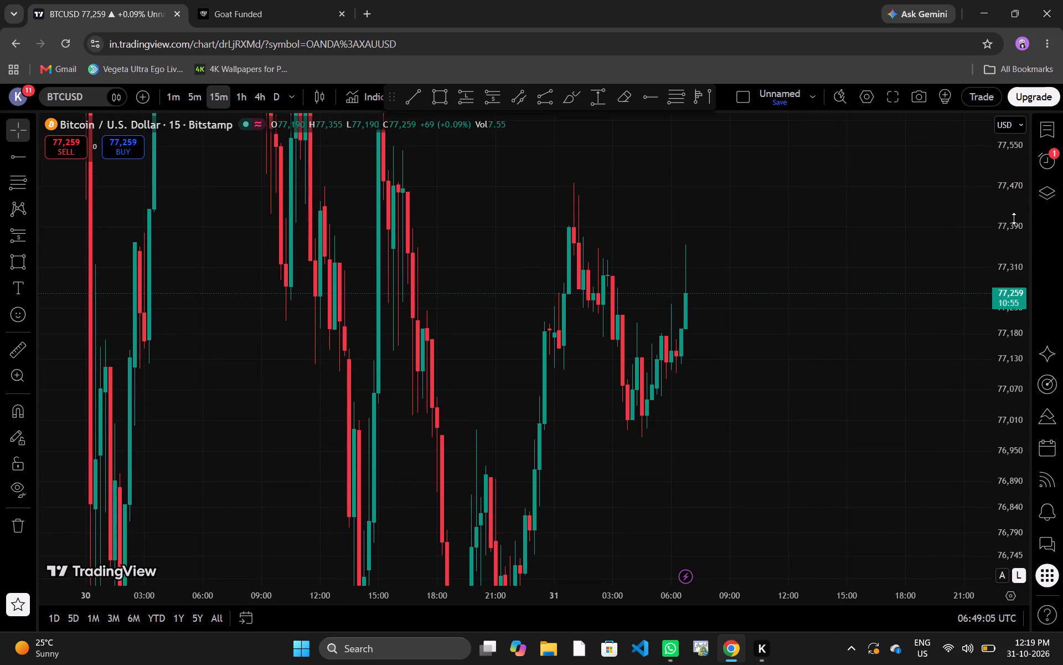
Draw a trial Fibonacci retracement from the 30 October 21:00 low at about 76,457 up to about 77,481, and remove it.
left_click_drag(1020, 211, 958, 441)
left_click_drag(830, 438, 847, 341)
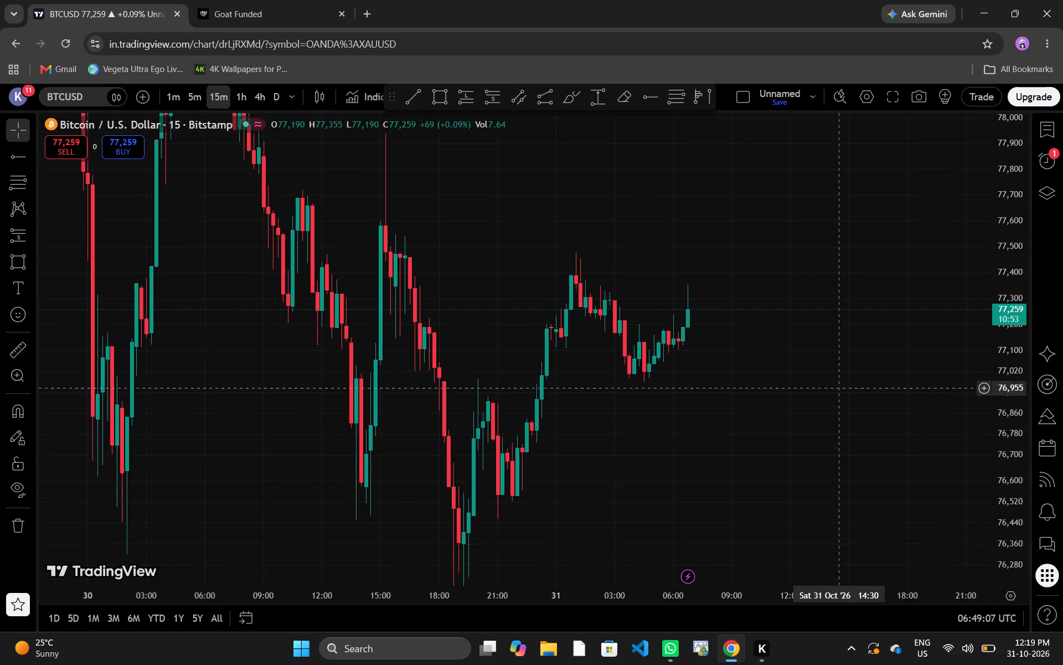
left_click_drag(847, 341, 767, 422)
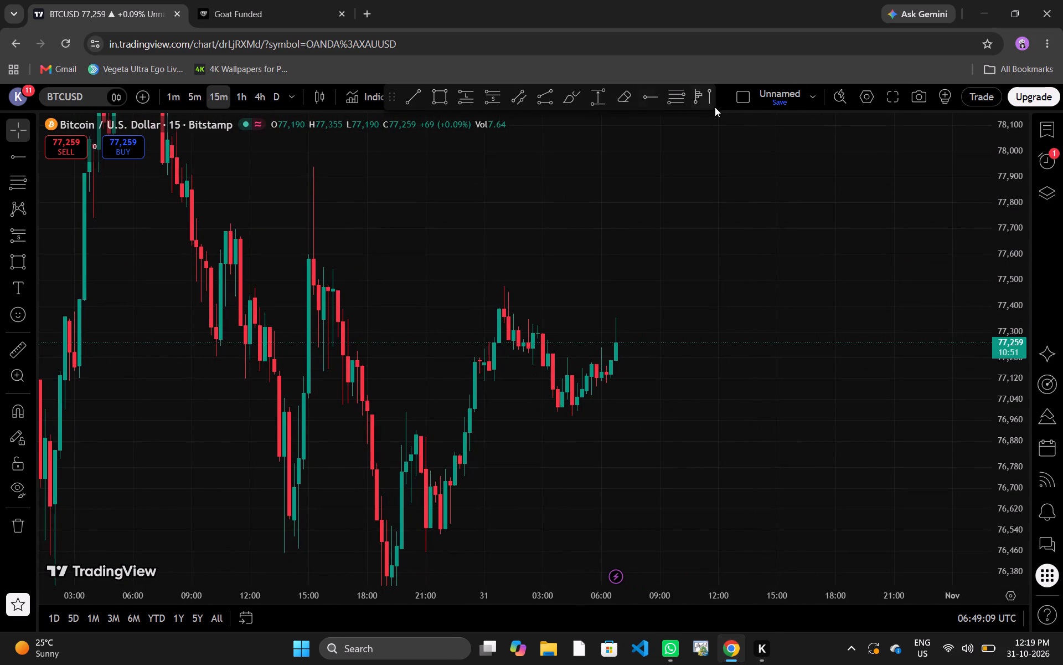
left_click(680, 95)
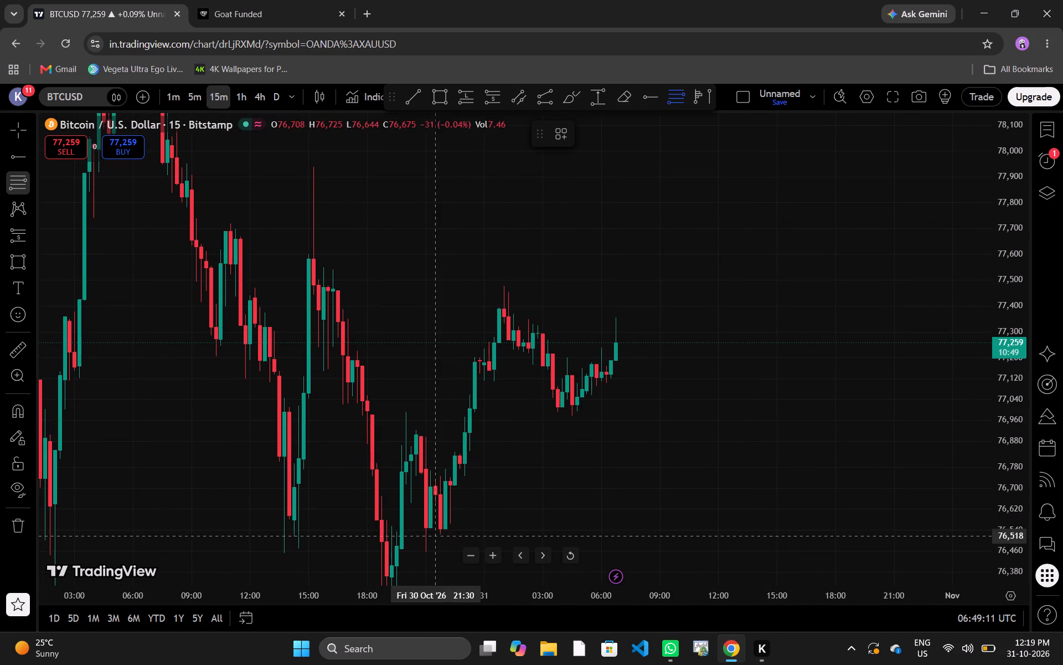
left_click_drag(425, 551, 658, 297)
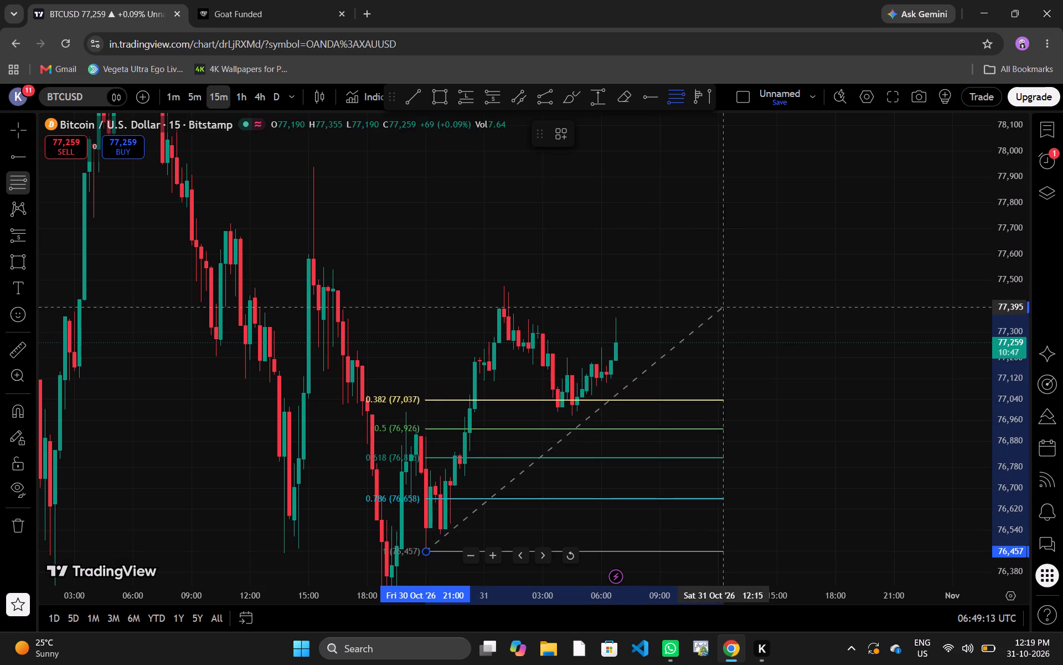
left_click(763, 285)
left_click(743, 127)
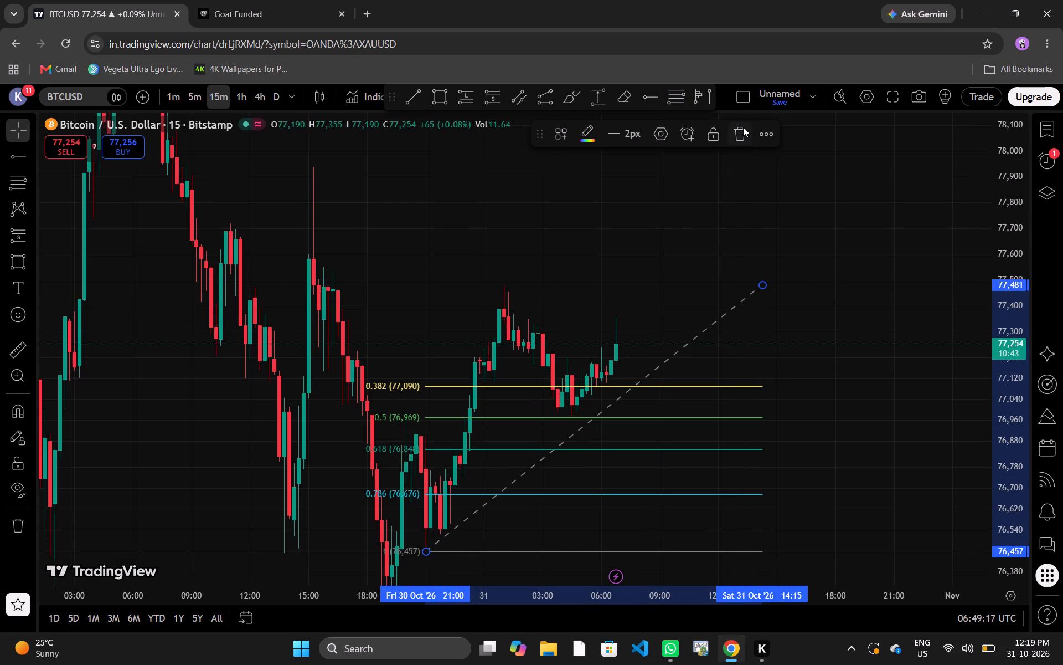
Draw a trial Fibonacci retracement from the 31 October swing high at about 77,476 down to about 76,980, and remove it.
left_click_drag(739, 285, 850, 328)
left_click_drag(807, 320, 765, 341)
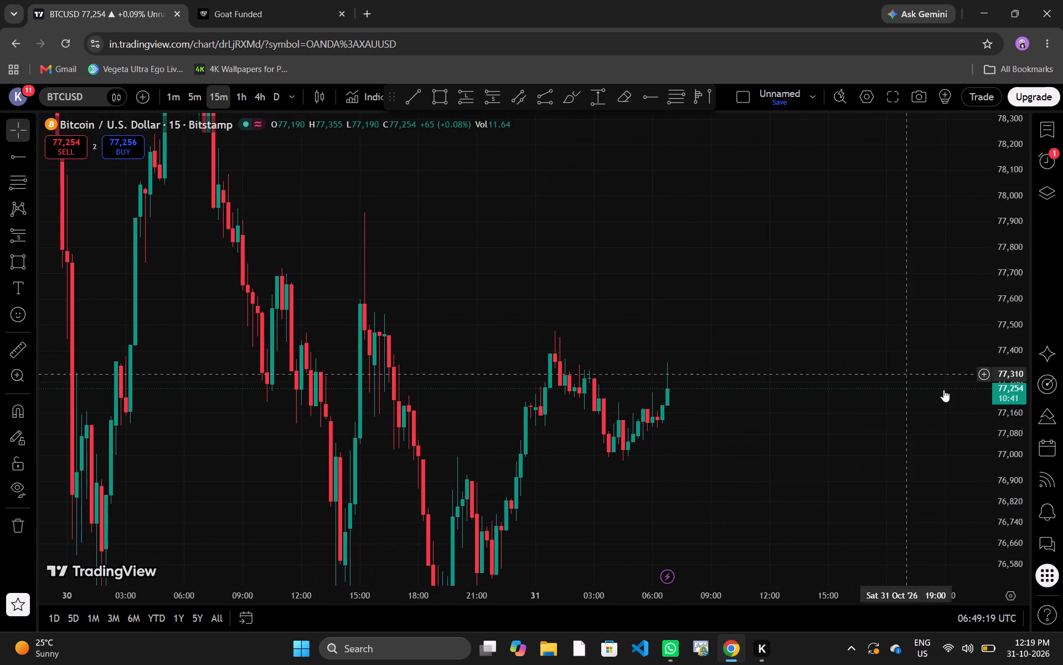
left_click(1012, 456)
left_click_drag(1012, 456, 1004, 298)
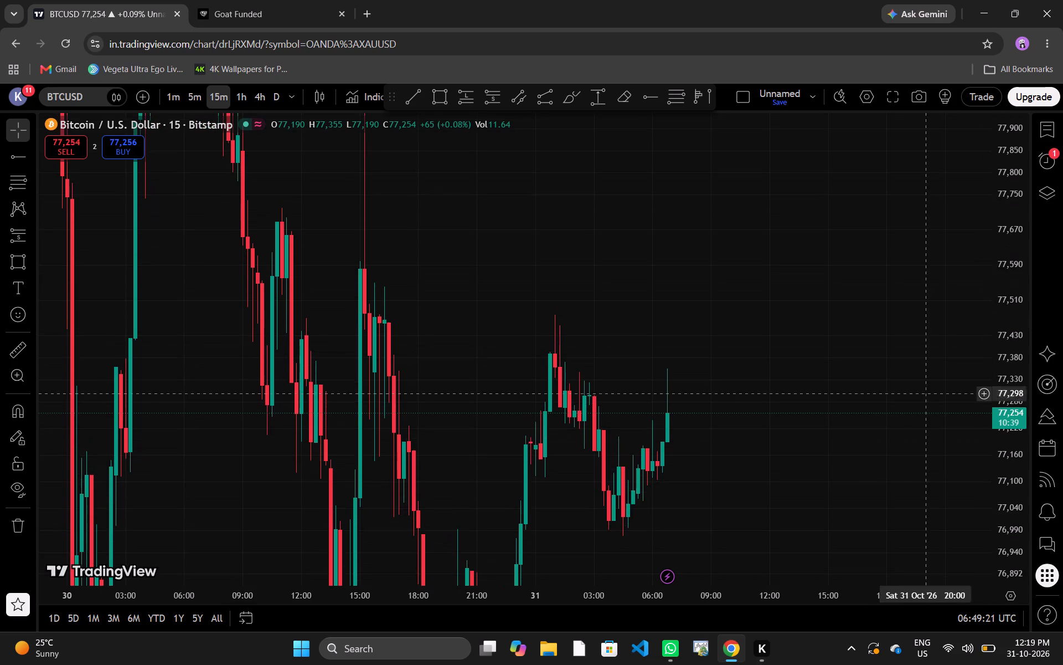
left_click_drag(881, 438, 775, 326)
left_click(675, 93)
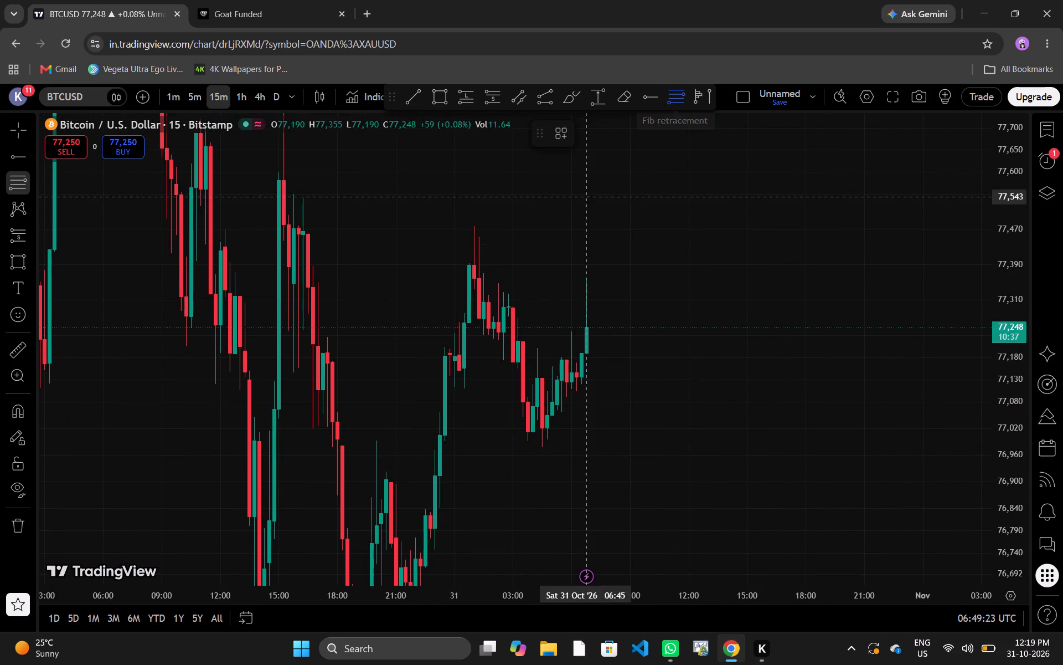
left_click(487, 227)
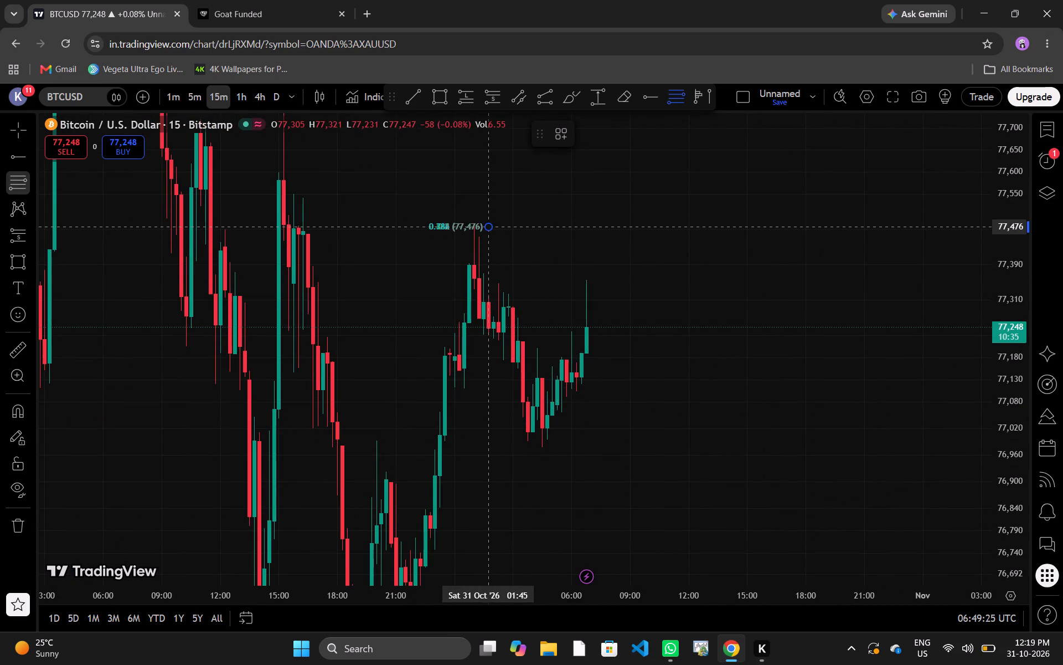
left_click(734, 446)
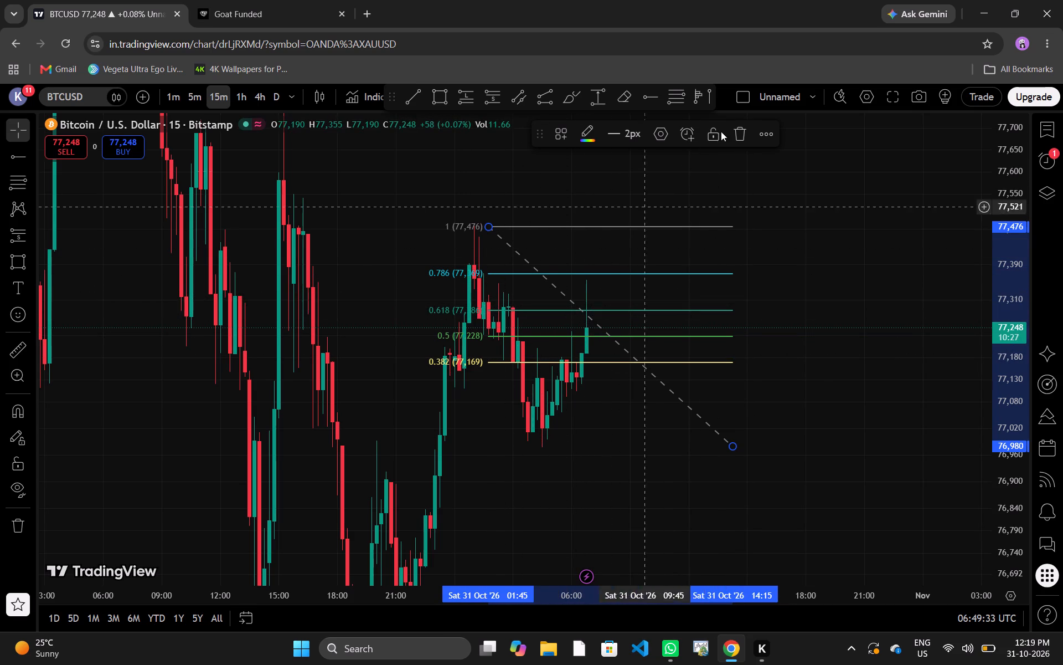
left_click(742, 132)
Measure the rise from the 31 October 04:30 low to the latest candle's high with a price range, and delete the range.
left_click_drag(699, 253, 776, 214)
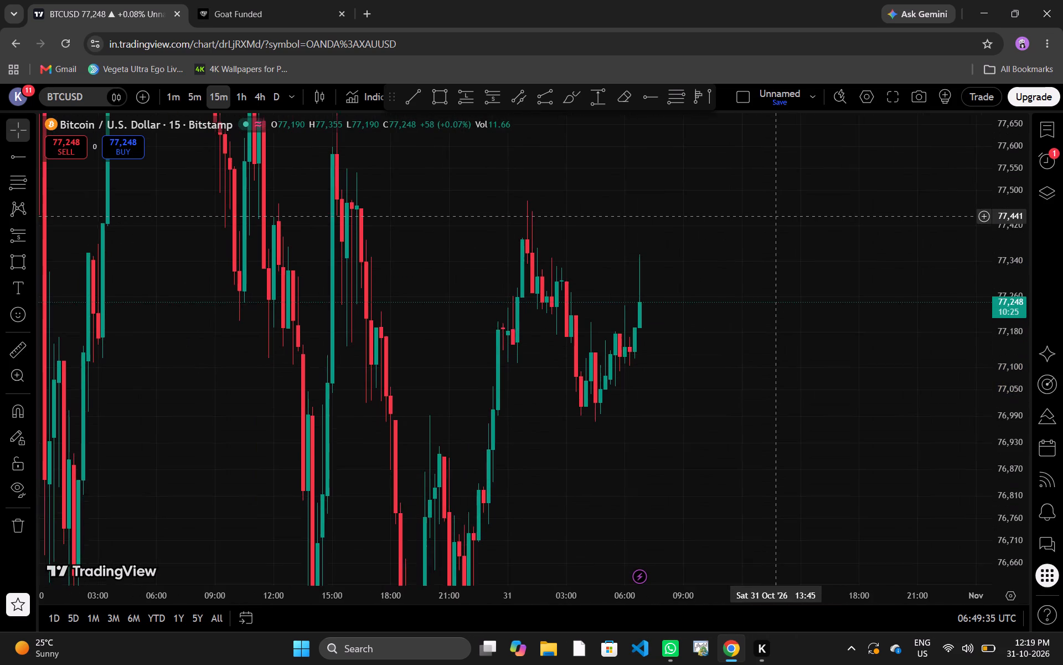
left_click_drag(776, 214, 776, 214)
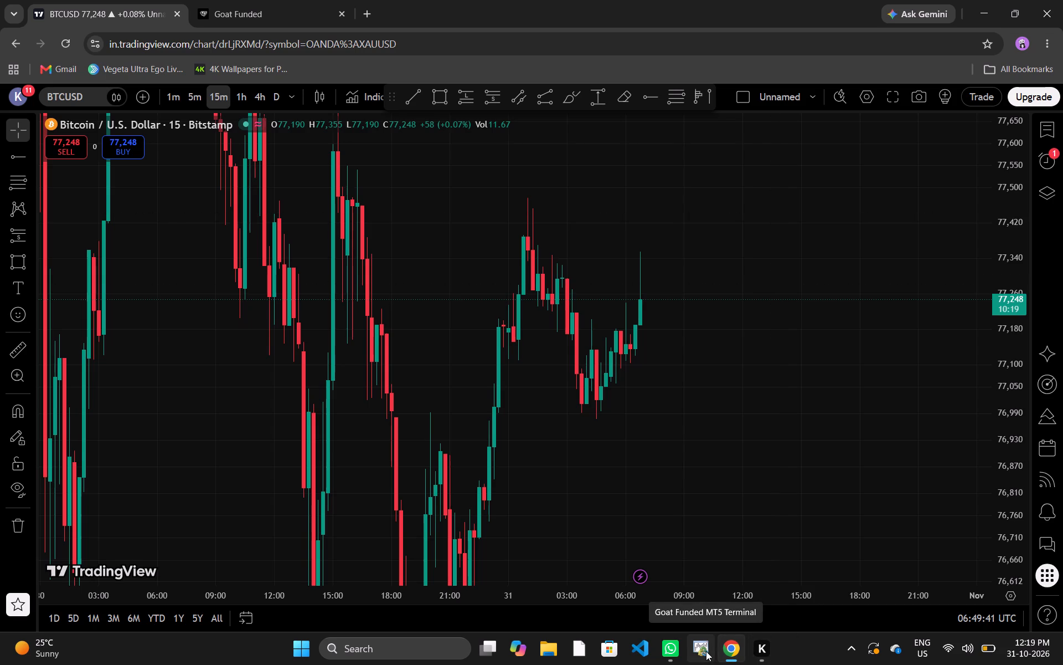
left_click(760, 422)
left_click_drag(760, 422, 651, 504)
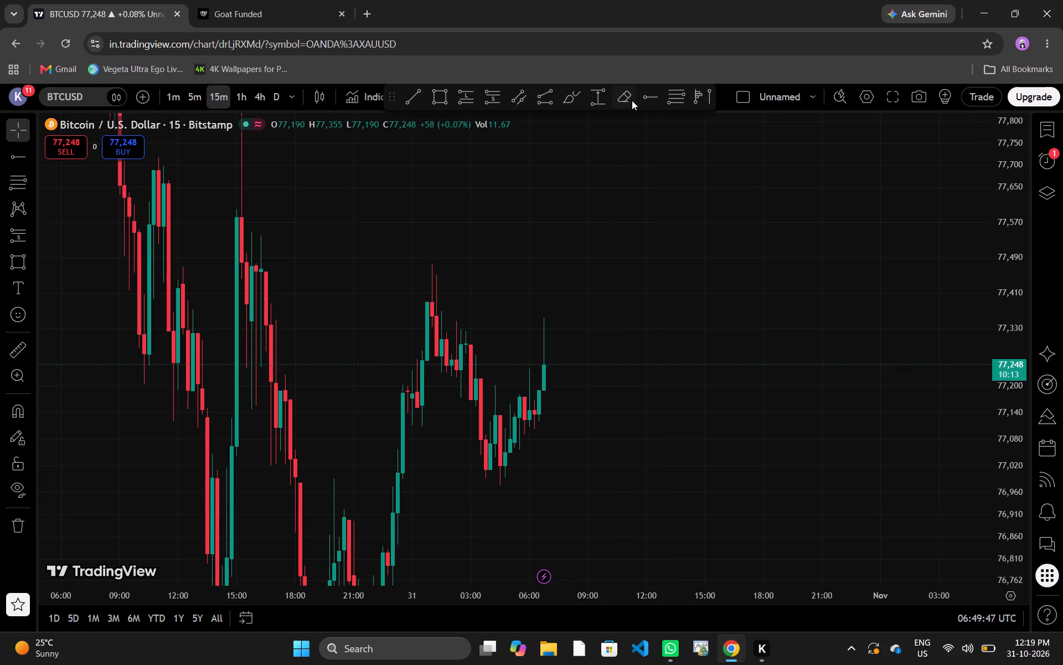
left_click(604, 104)
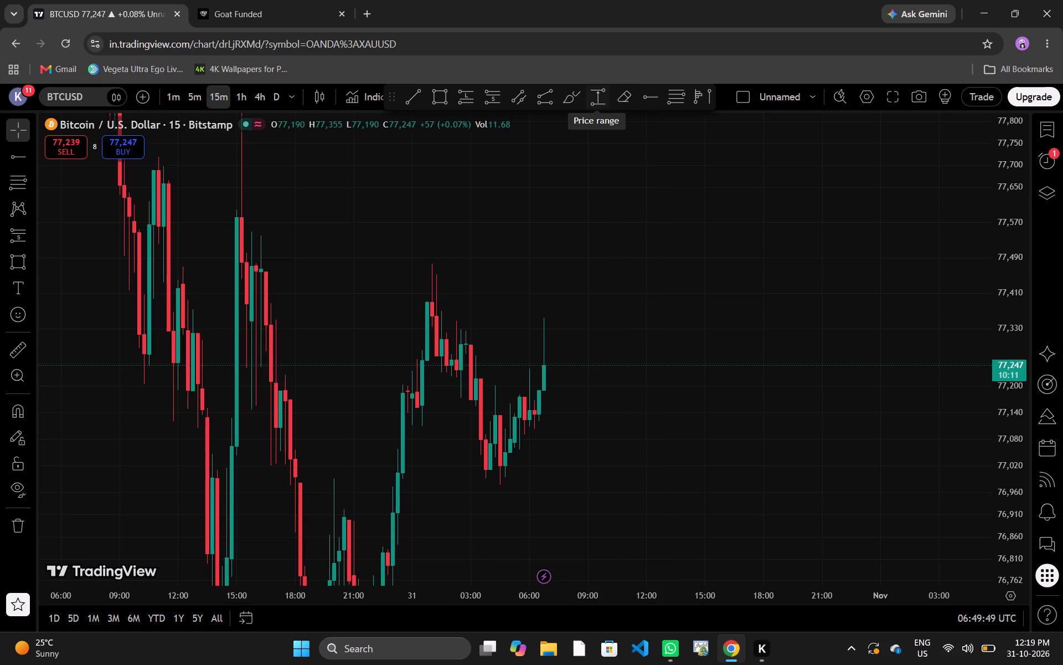
left_click_drag(500, 483, 630, 315)
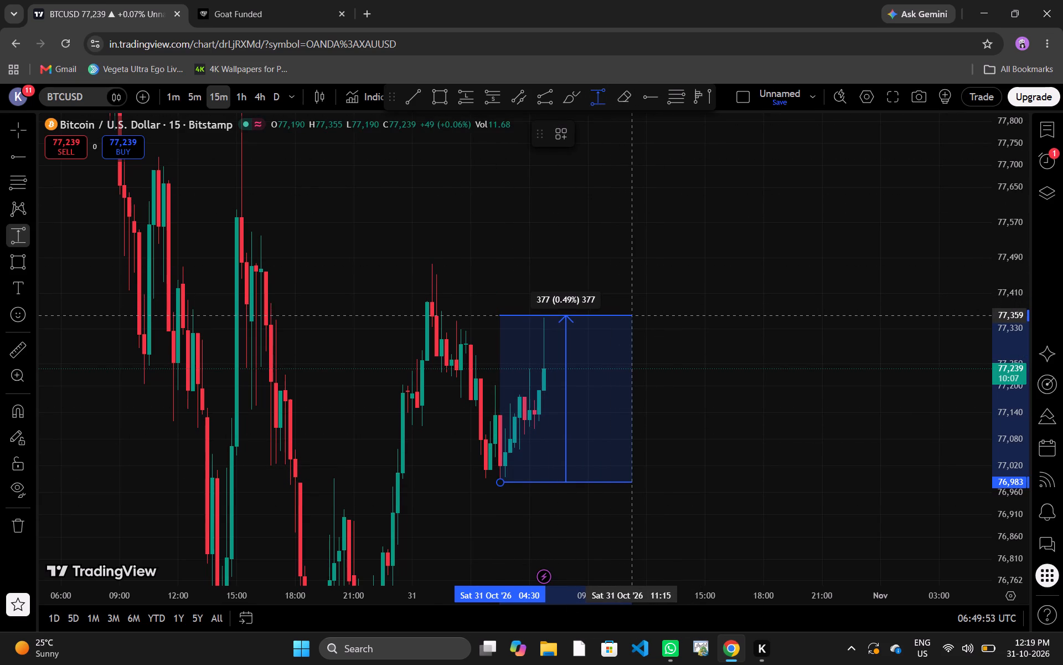
left_click(630, 315)
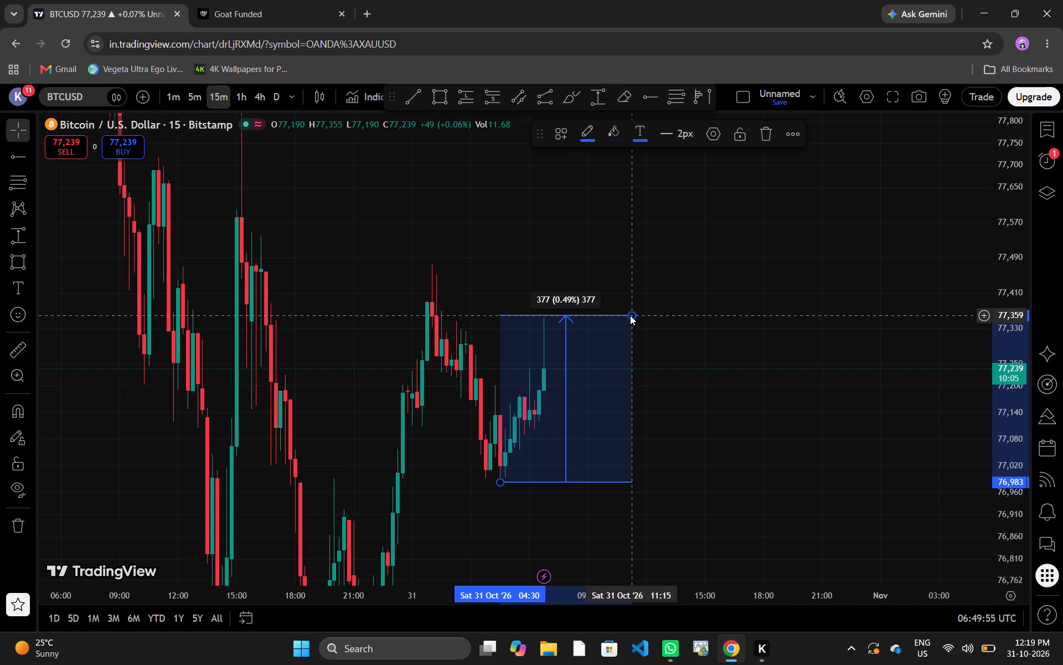
left_click(759, 130)
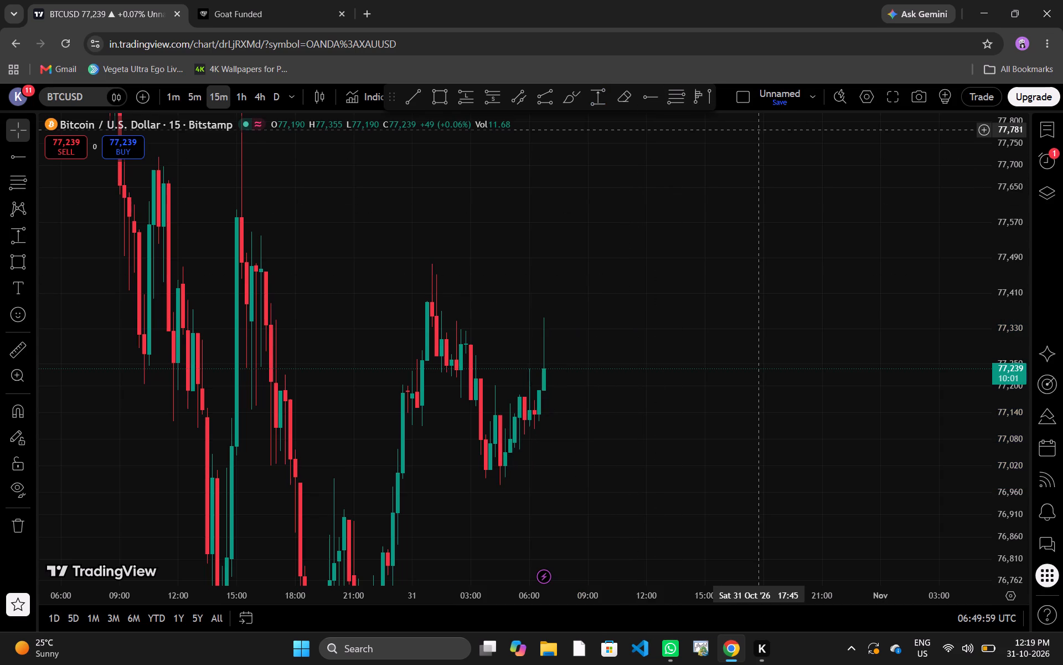
Measure a downward price range from the 31 October swing high at about 77,479 to about 77,036, and delete the range.
left_click_drag(635, 312, 574, 279)
left_click(591, 89)
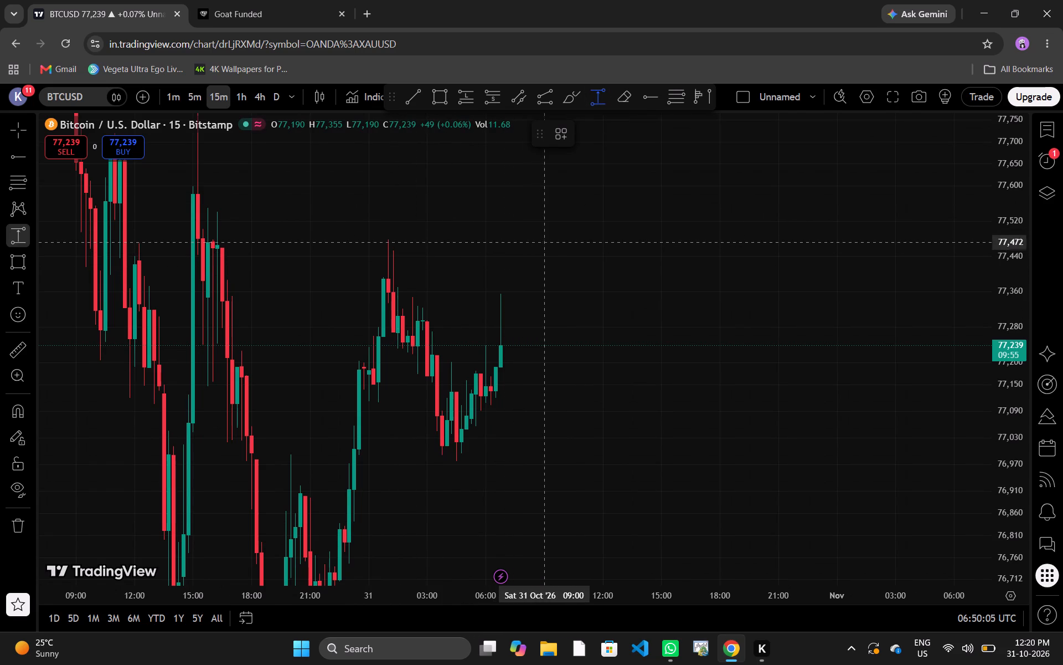
left_click_drag(548, 239, 584, 422)
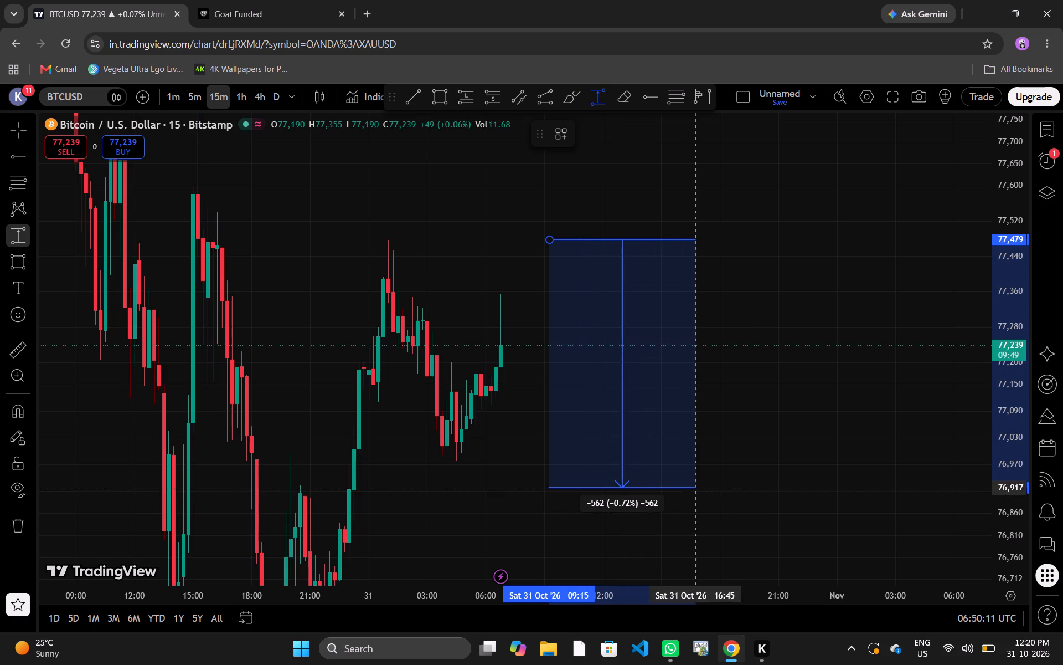
left_click(662, 436)
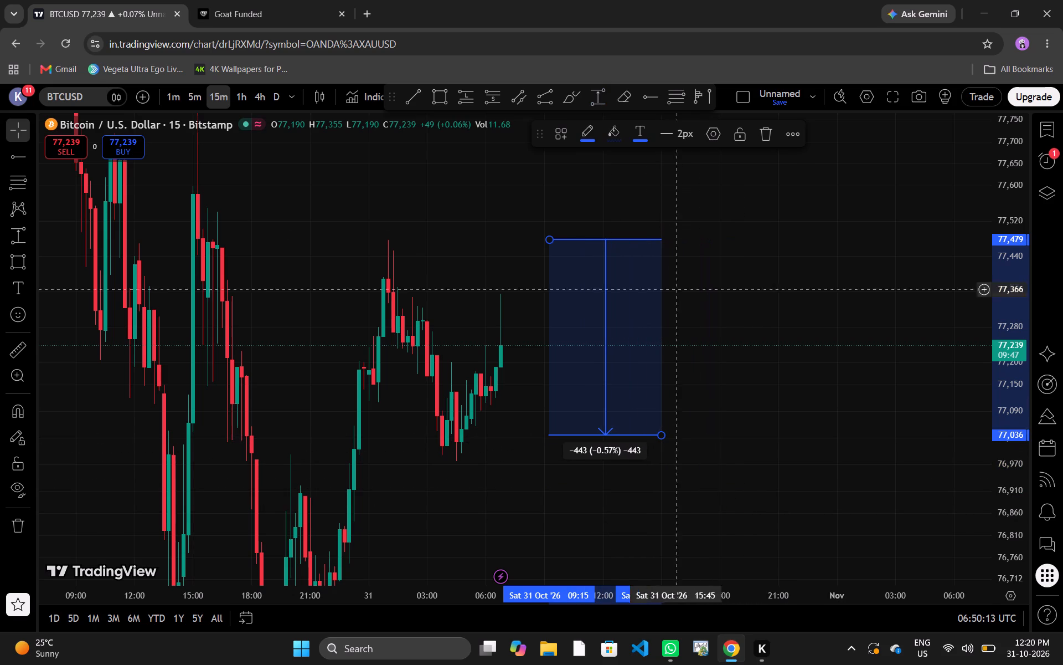
left_click(759, 139)
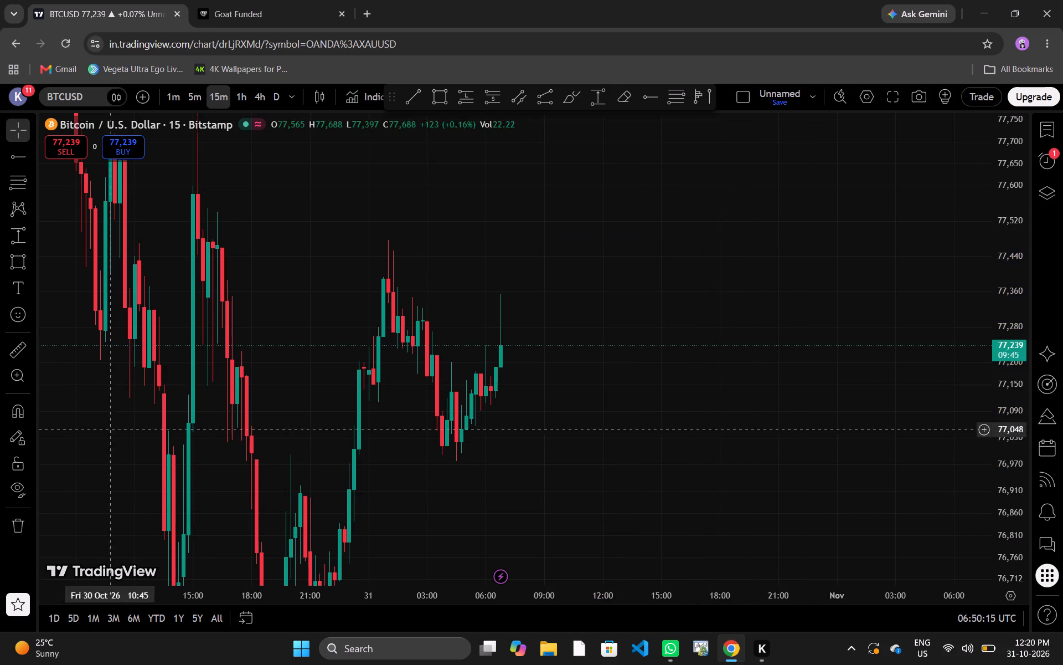
Measure the distance from the latest candle's high down to the 31 October swing low with the ruler, and clear it.
left_click(25, 359)
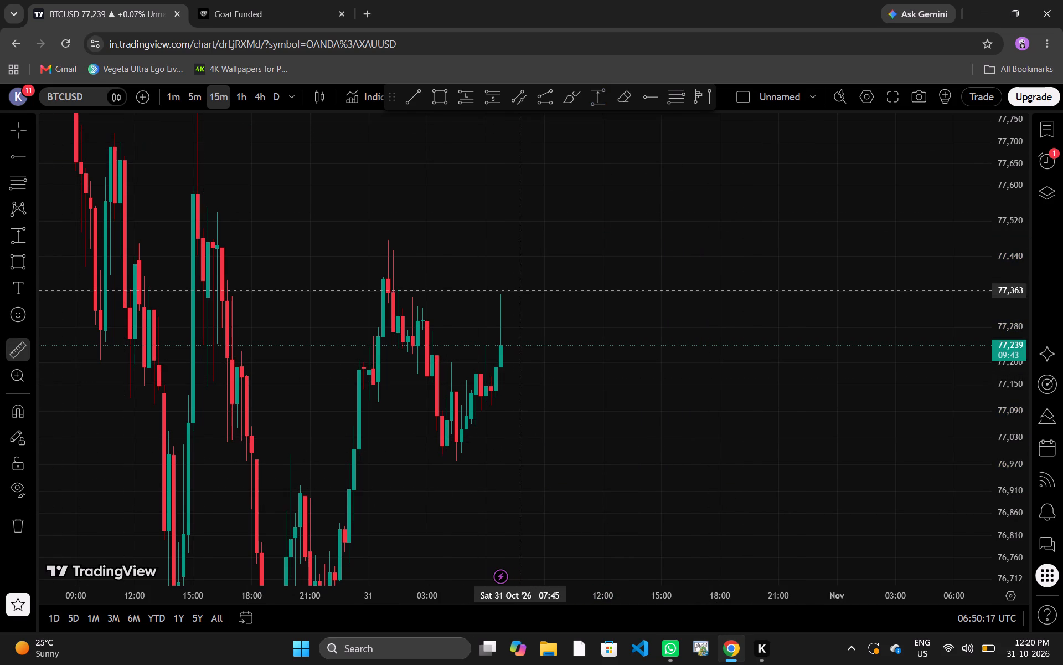
left_click_drag(521, 291, 553, 429)
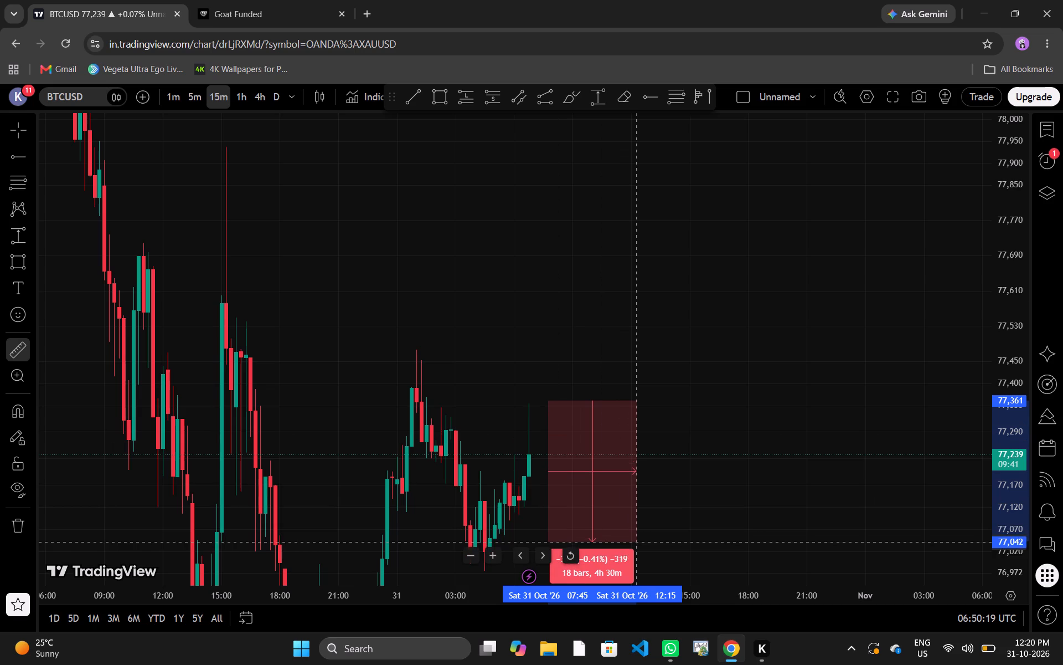
left_click(655, 571)
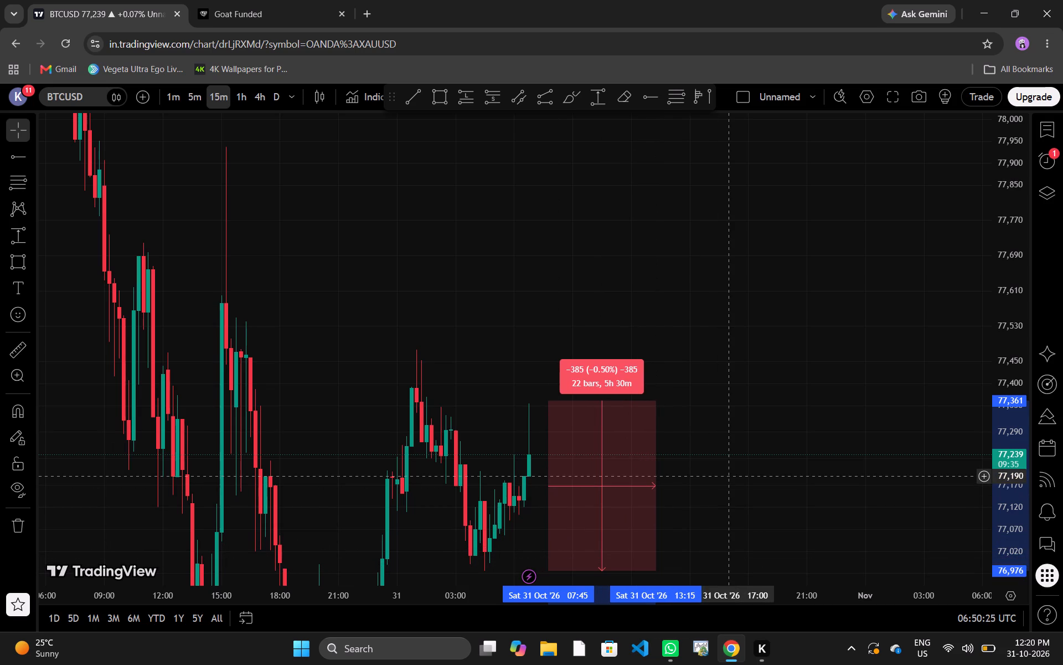
left_click_drag(731, 476, 620, 428)
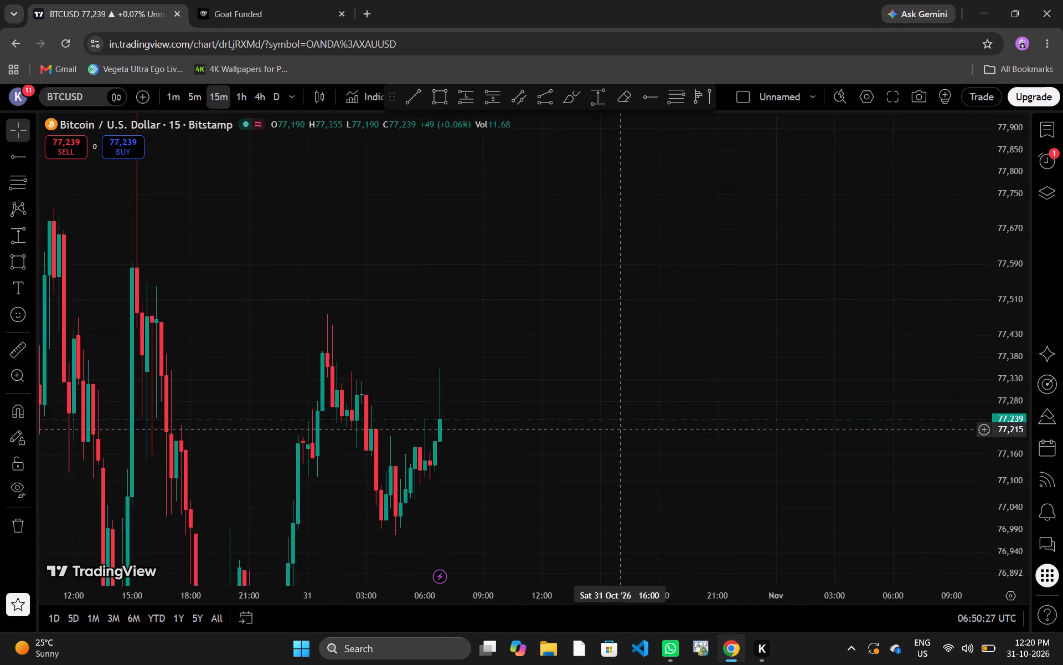
Examine the 15-minute BTCUSD swings from the 30 October evening low through the 31 October high, pullback and newest candles.
left_click_drag(620, 428, 620, 428)
left_click(620, 428)
left_click_drag(620, 428, 691, 345)
left_click_drag(691, 357, 749, 382)
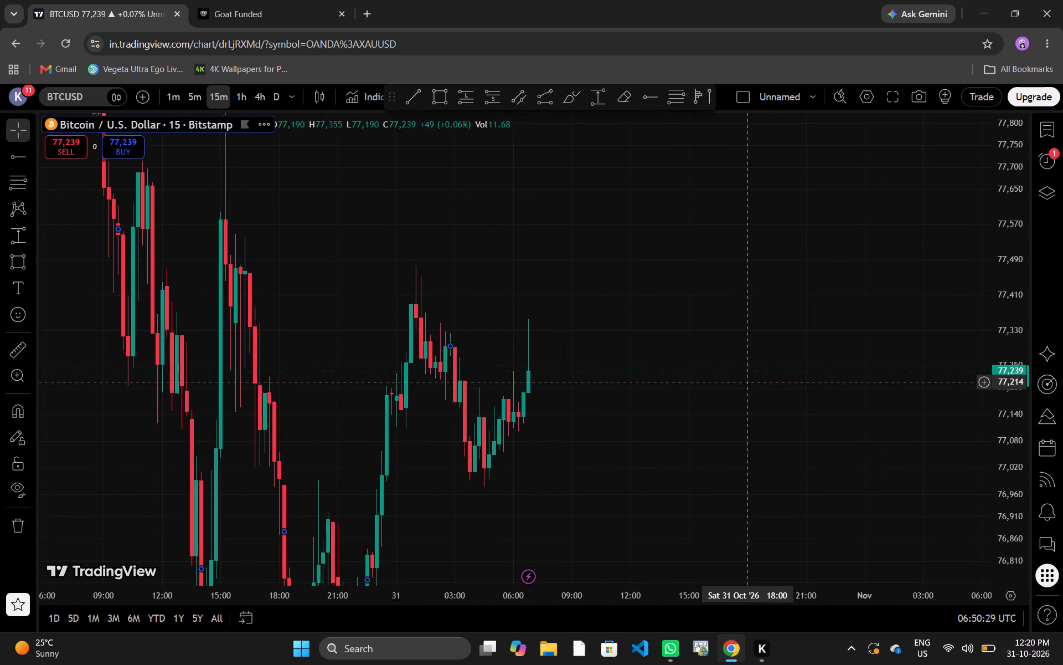
left_click_drag(752, 385, 902, 150)
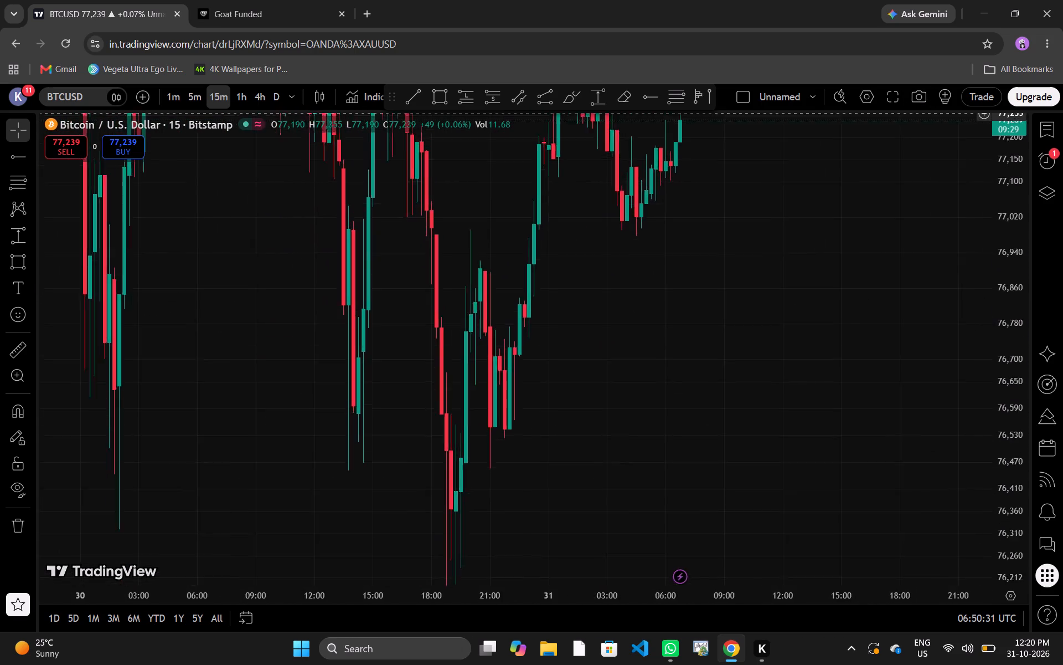
left_click_drag(902, 150, 872, 178)
left_click_drag(1004, 244, 1002, 457)
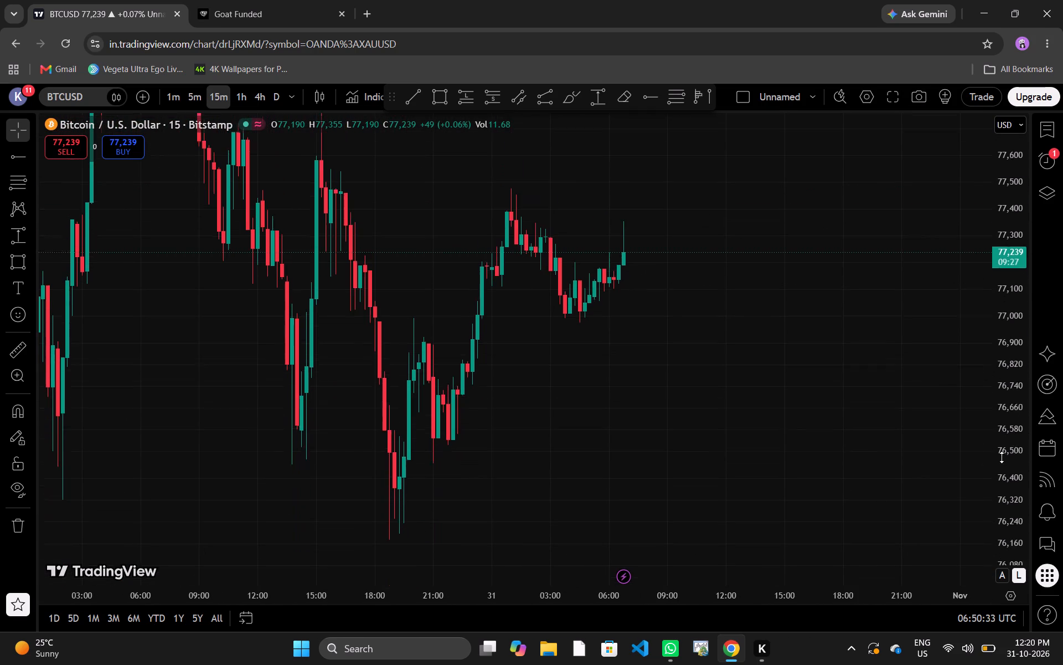
left_click_drag(1002, 457, 999, 462)
left_click_drag(912, 427, 881, 523)
left_click_drag(1020, 449, 1023, 344)
left_click_drag(832, 477, 845, 287)
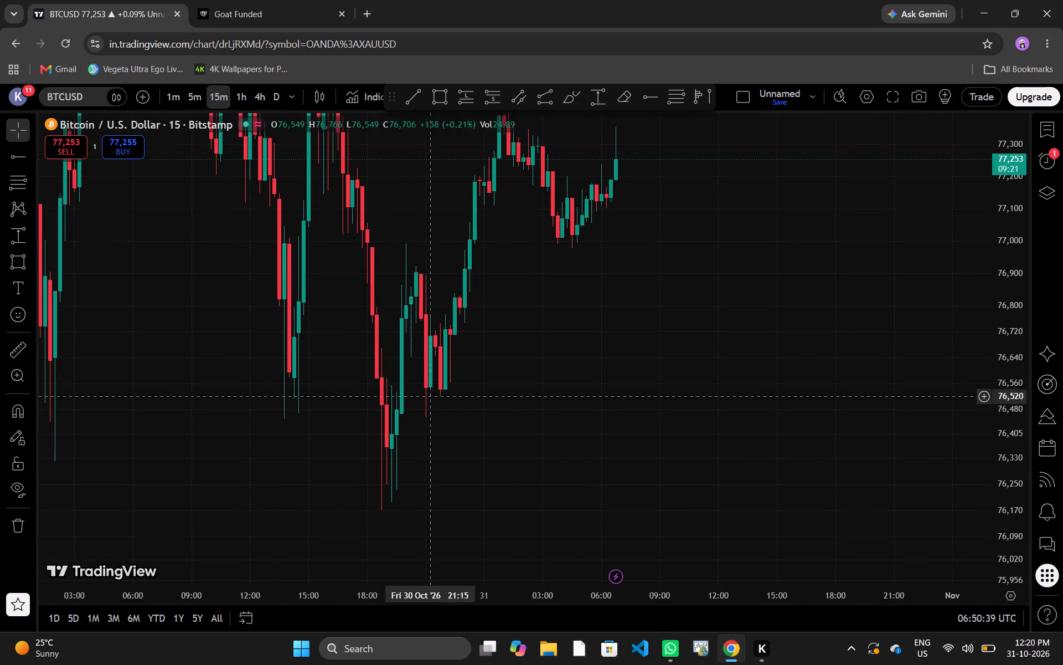
left_click_drag(568, 371, 498, 503)
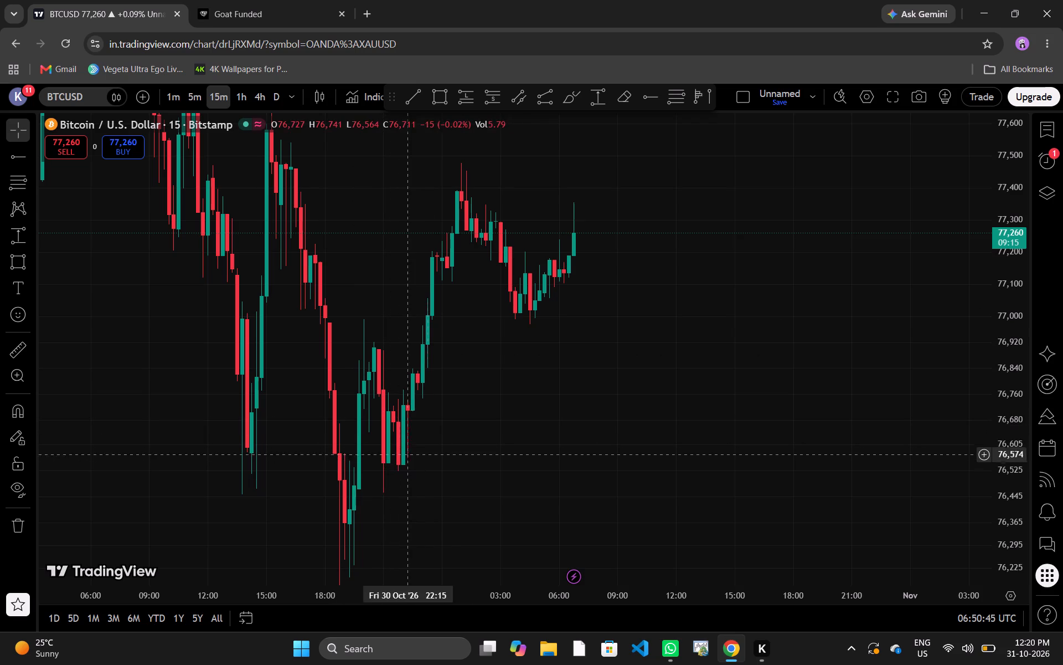
left_click_drag(571, 375, 460, 465)
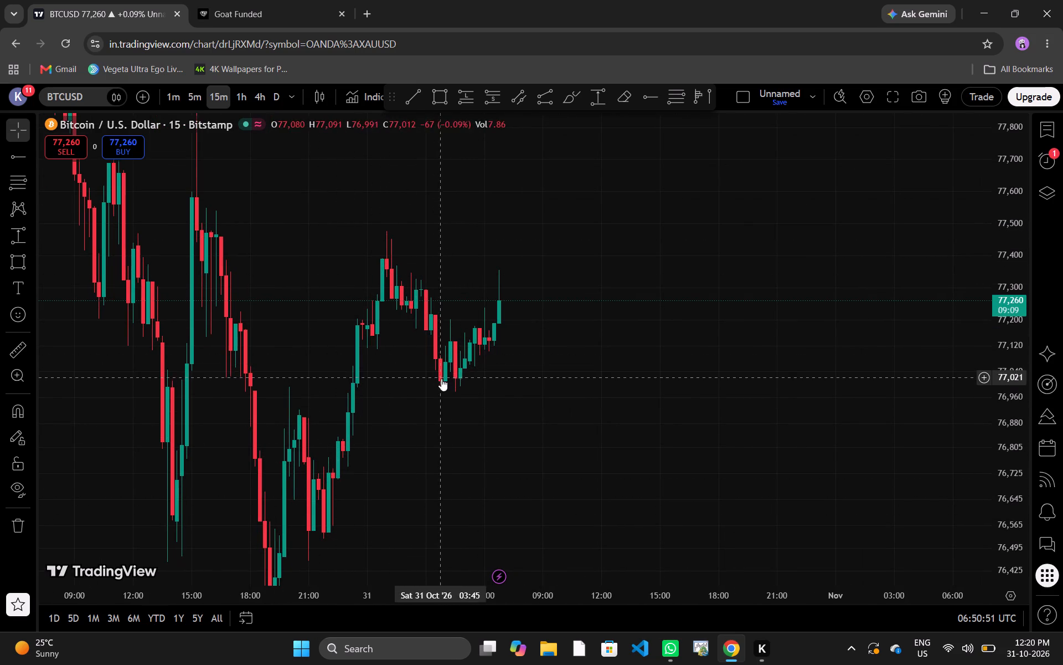
left_click_drag(589, 426, 535, 481)
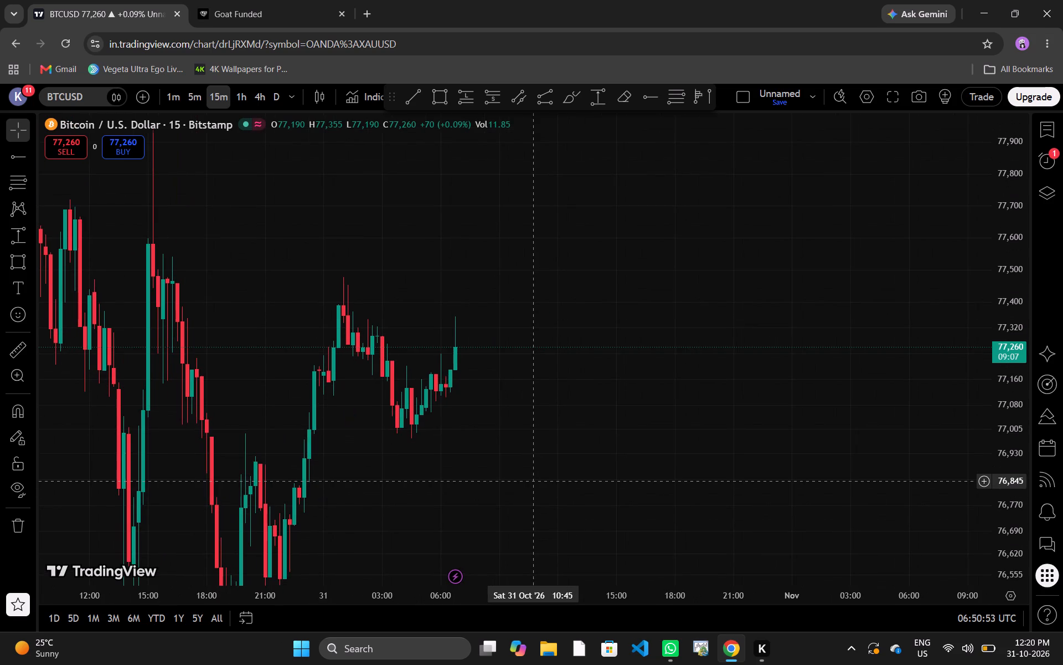
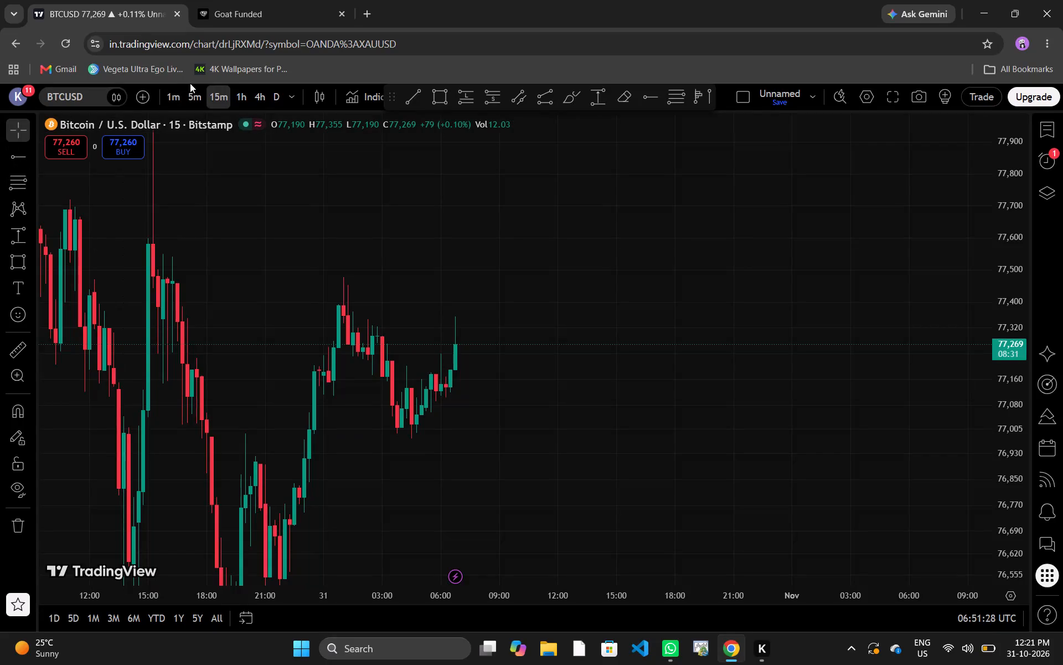
Switch the BTCUSD chart to the 1-minute timeframe and examine the 31 October swings from the 01:00 high through the 04:30 low to the newest candles.
left_click(172, 92)
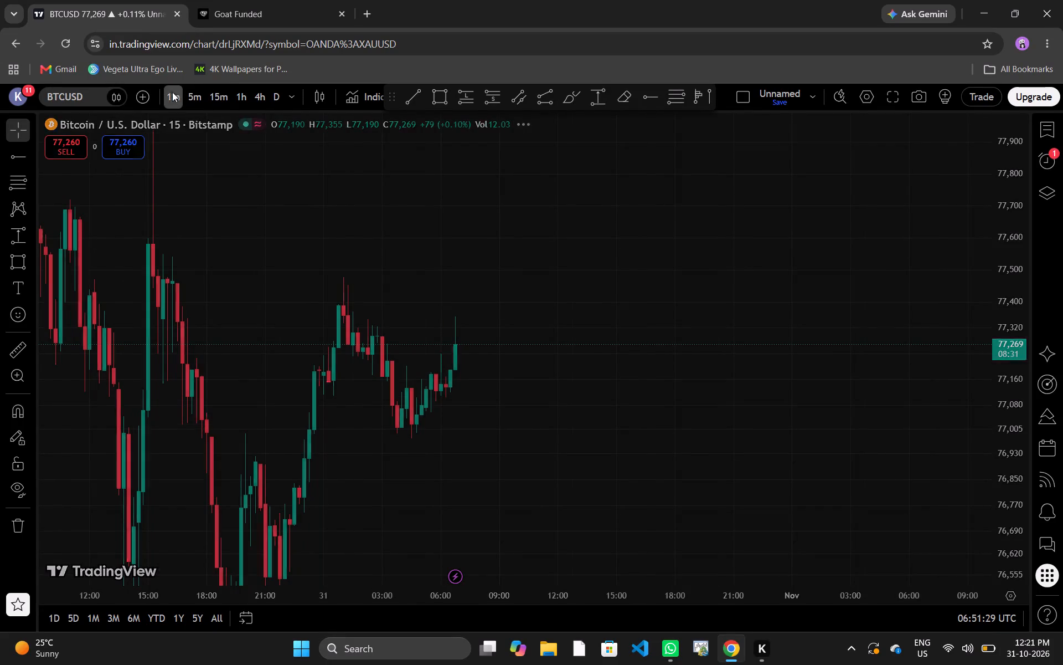
left_click(566, 561)
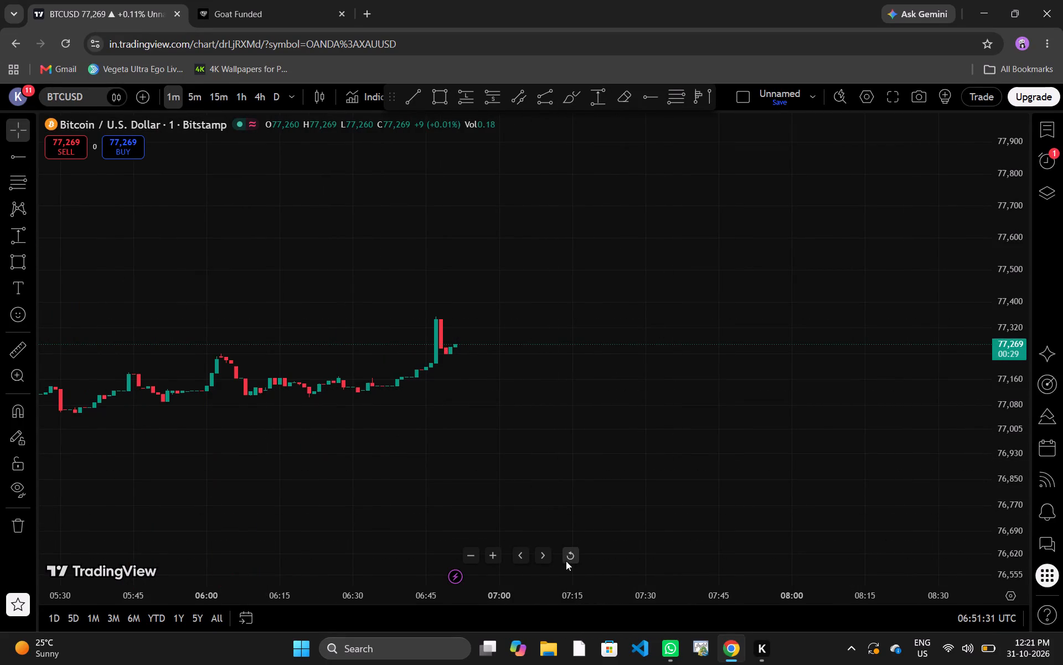
left_click(853, 424)
left_click_drag(853, 424, 628, 492)
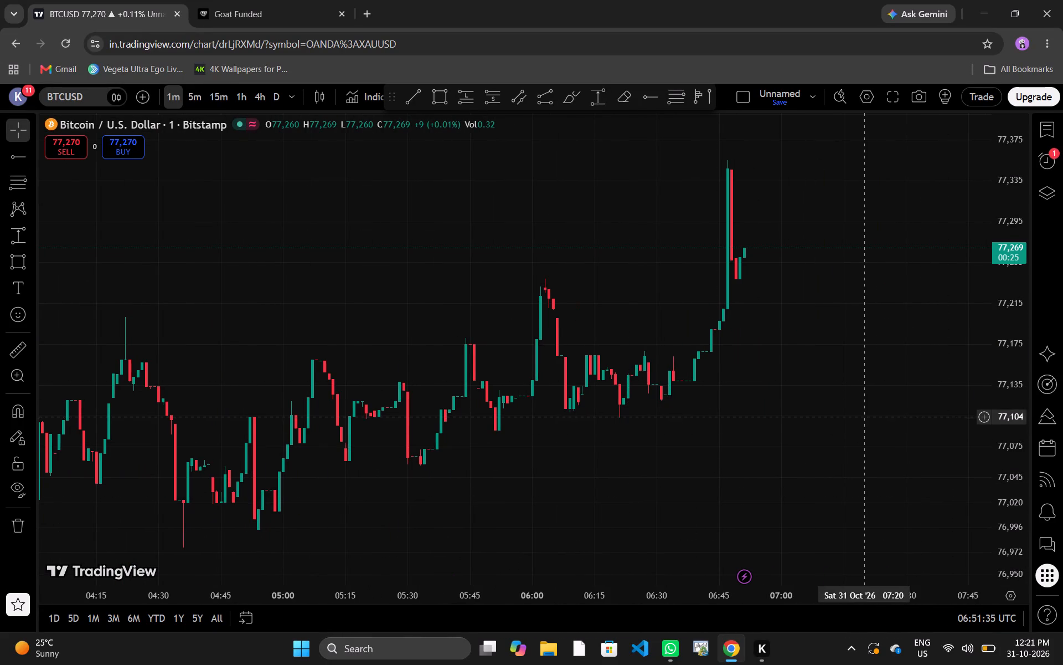
left_click_drag(860, 436, 949, 362)
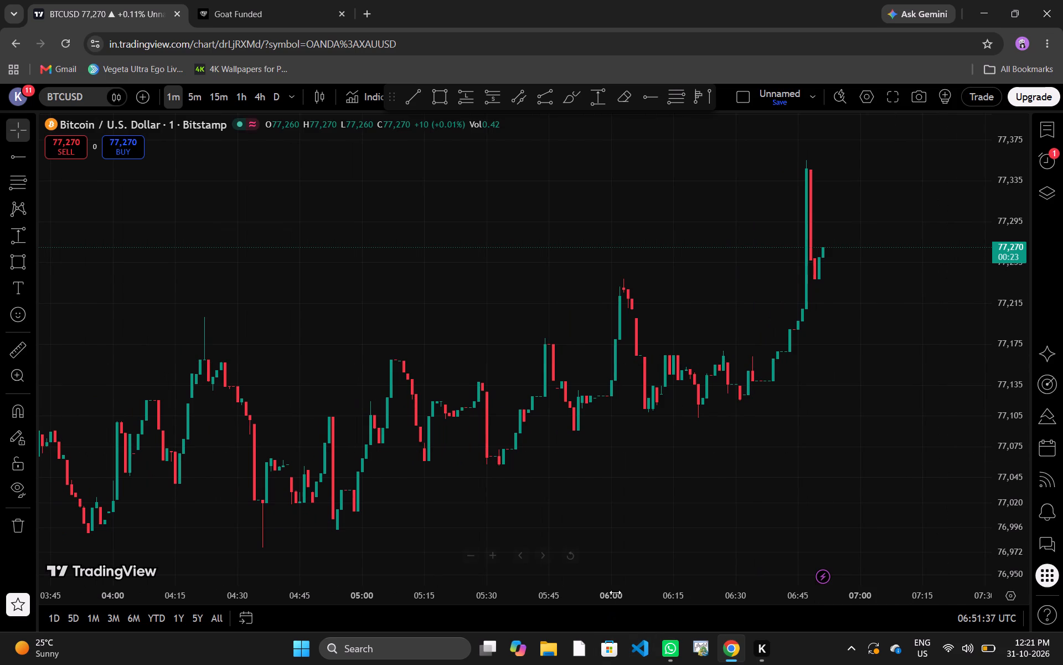
left_click_drag(615, 592, 808, 602)
left_click(799, 518)
left_click_drag(799, 518, 760, 556)
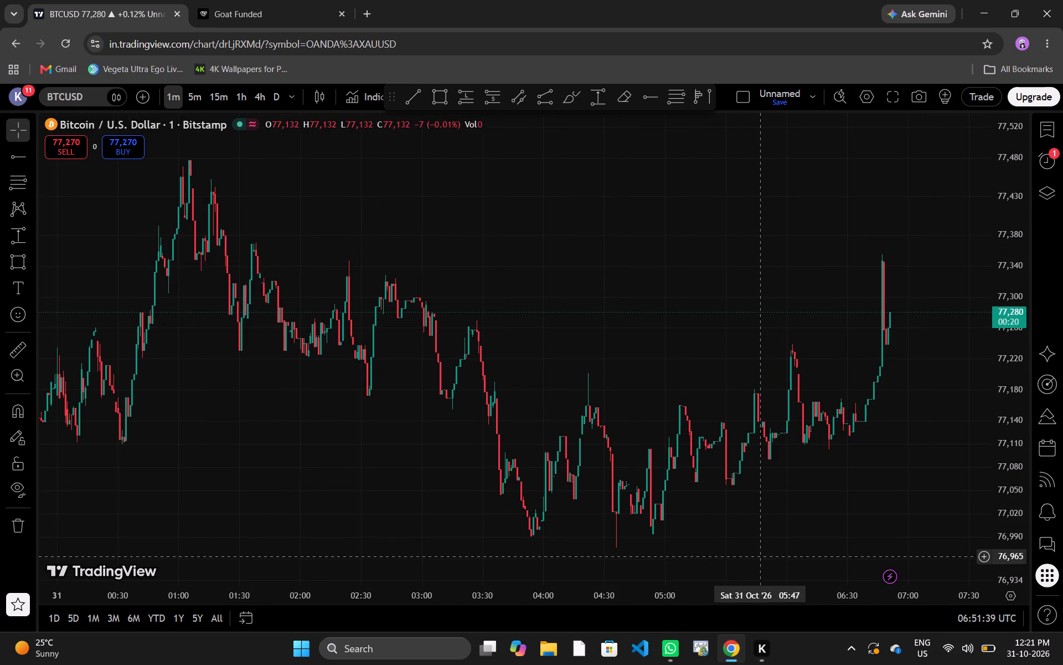
left_click_drag(1008, 285, 1009, 311)
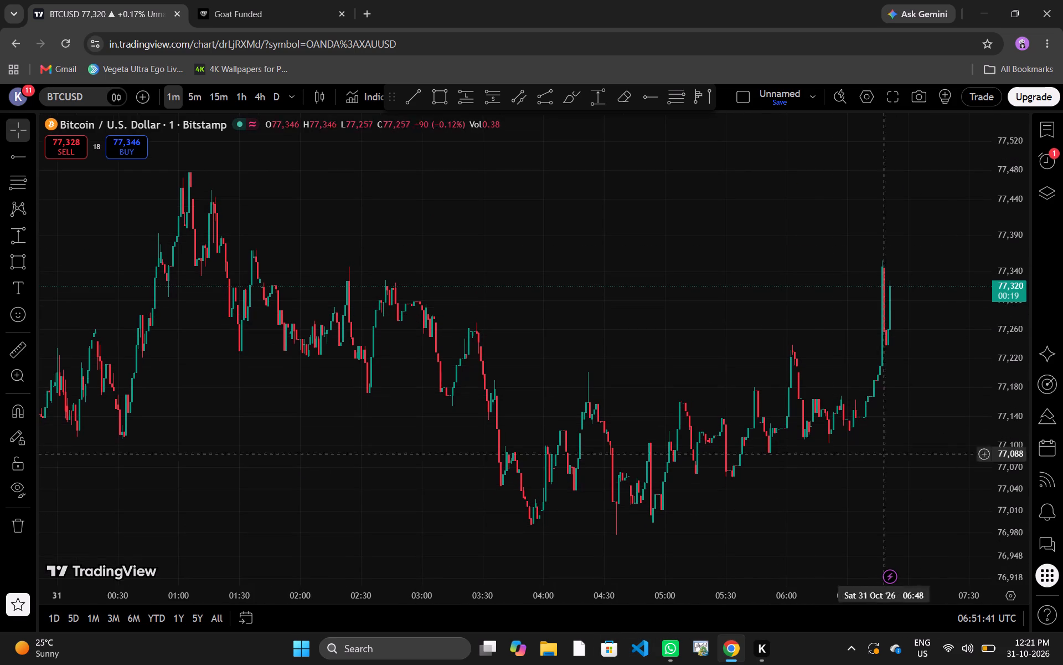
left_click(788, 586)
left_click(788, 587)
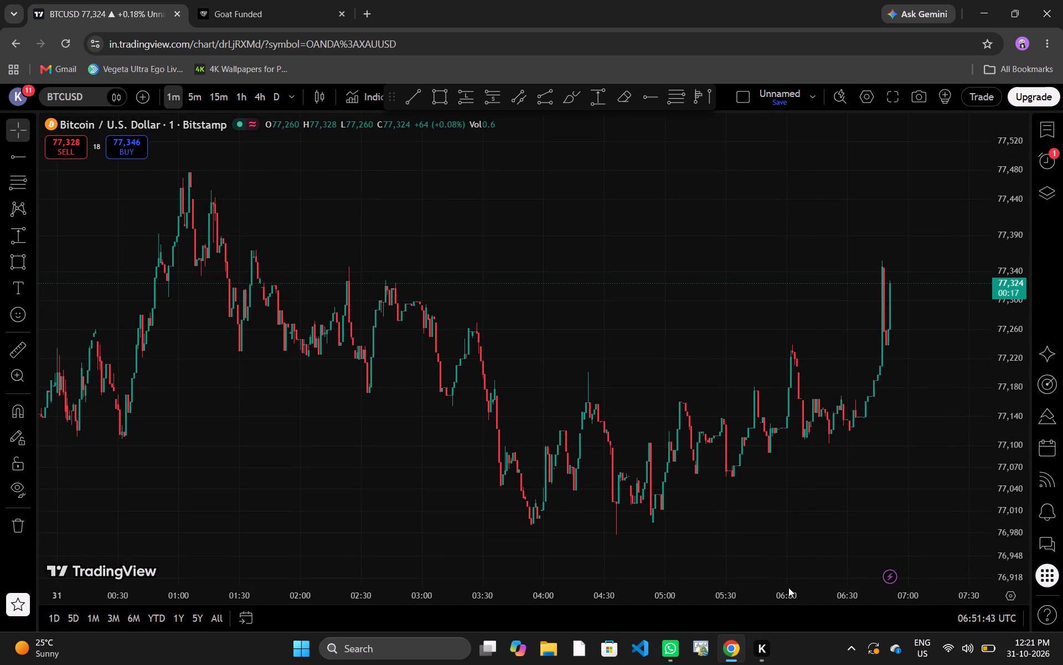
left_click_drag(768, 601, 757, 600)
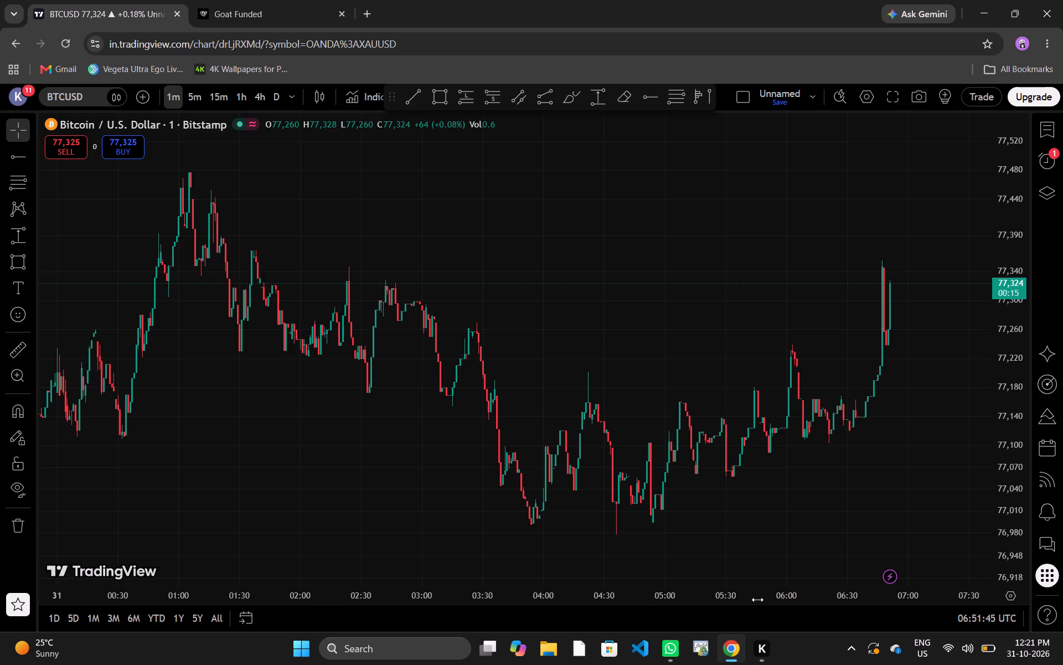
left_click_drag(757, 600, 778, 593)
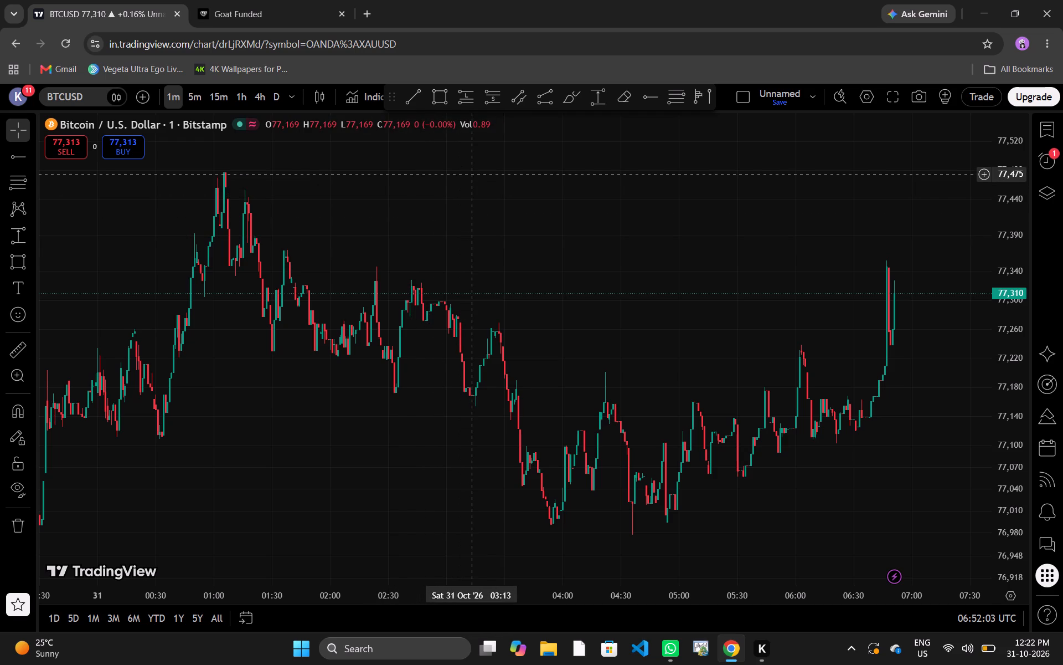
left_click_drag(608, 253, 478, 147)
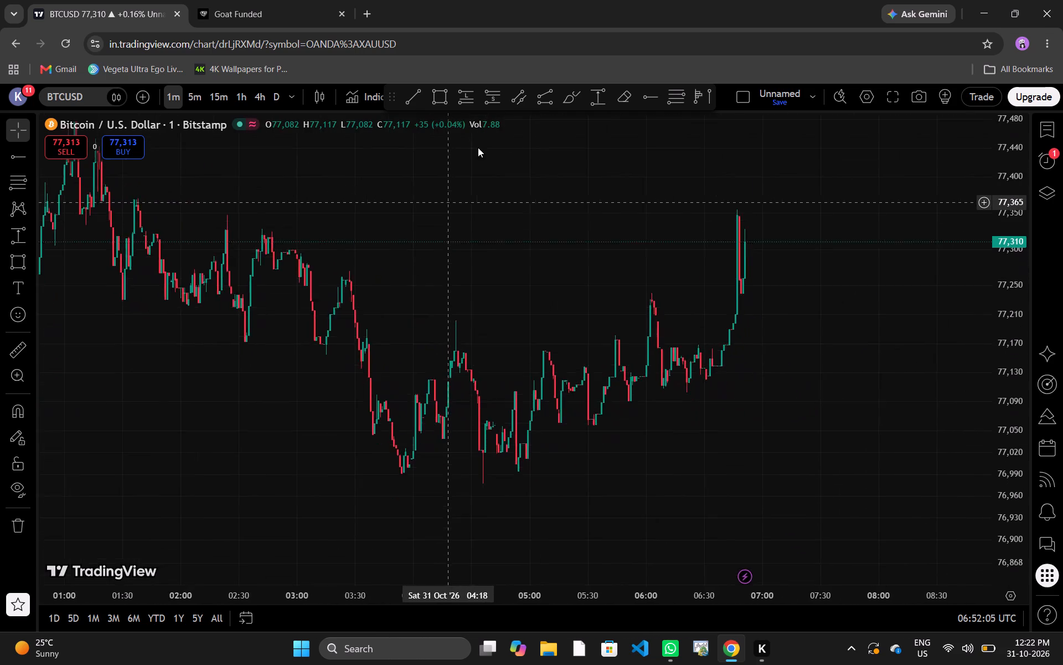
left_click_drag(478, 147, 218, 293)
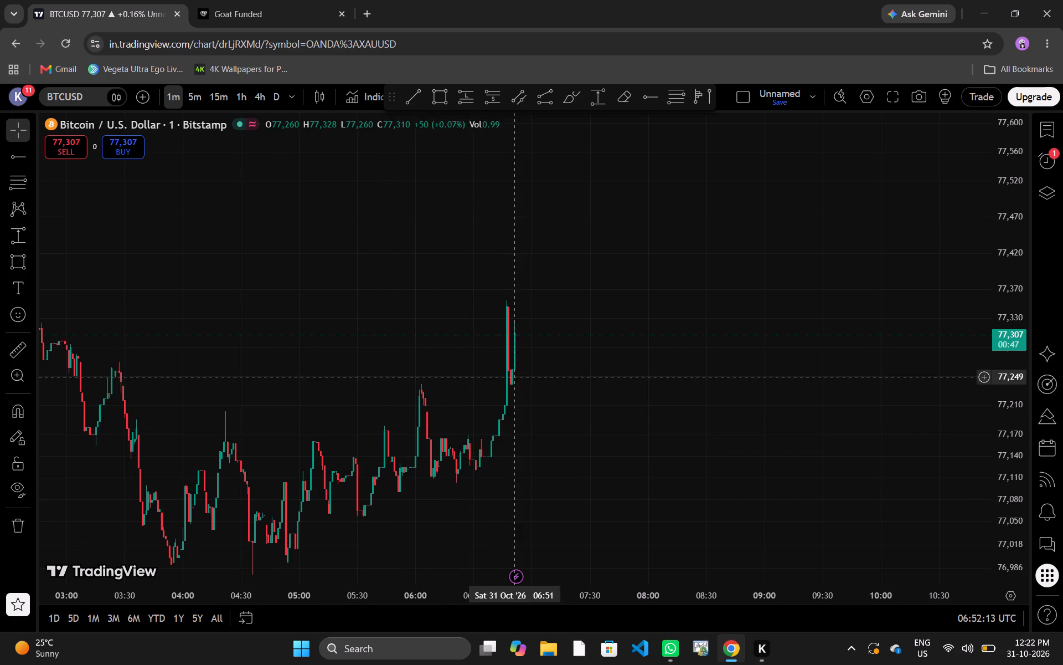
left_click_drag(571, 594, 504, 605)
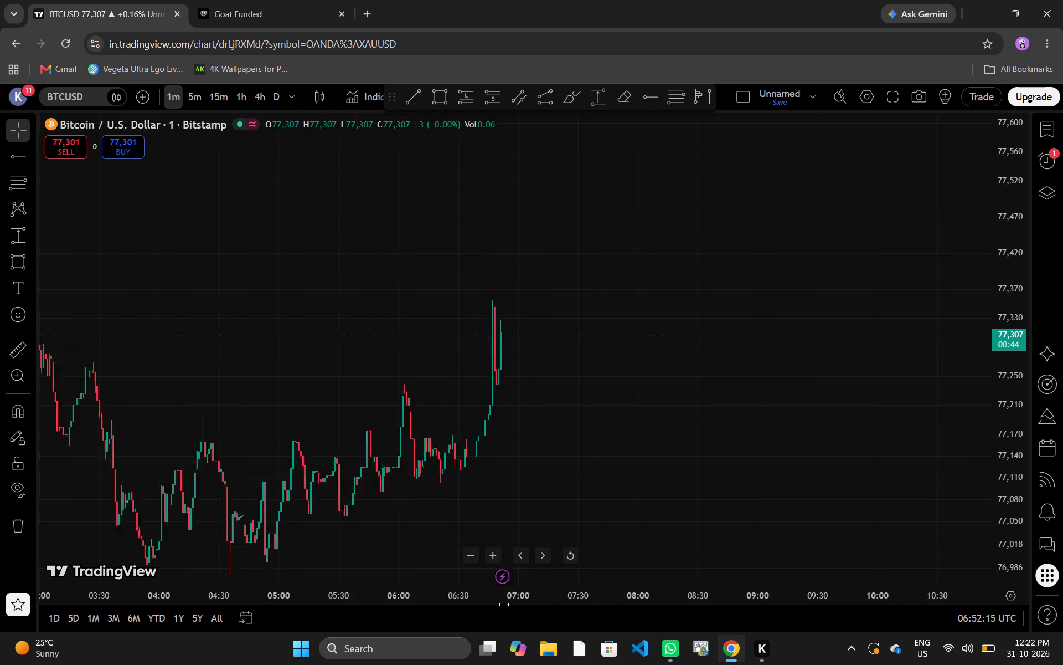
left_click_drag(504, 605, 475, 611)
left_click_drag(543, 471, 757, 408)
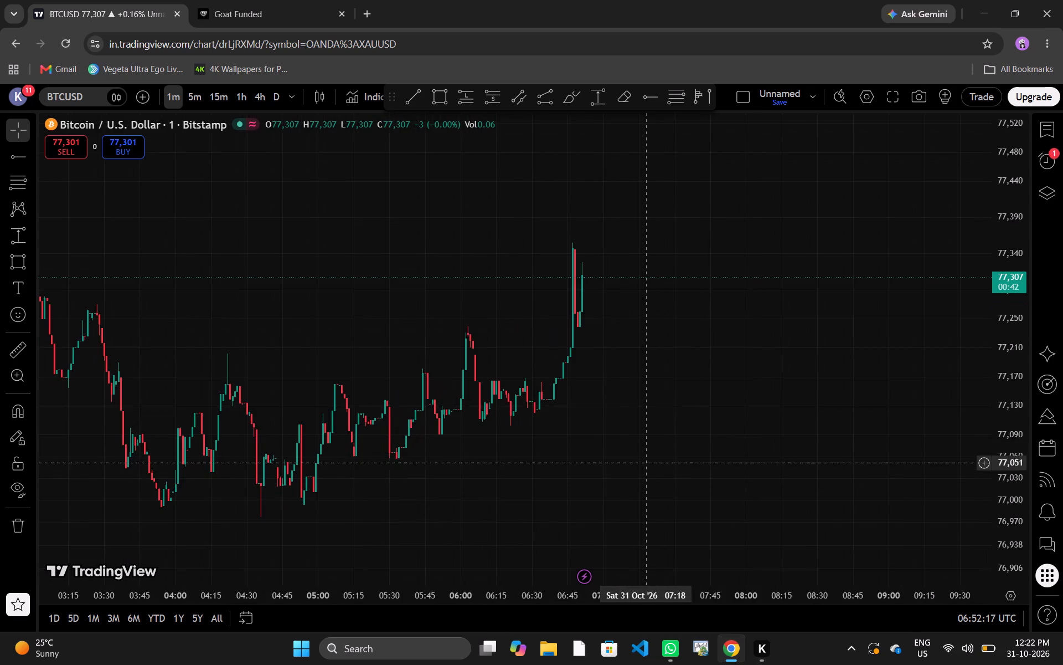